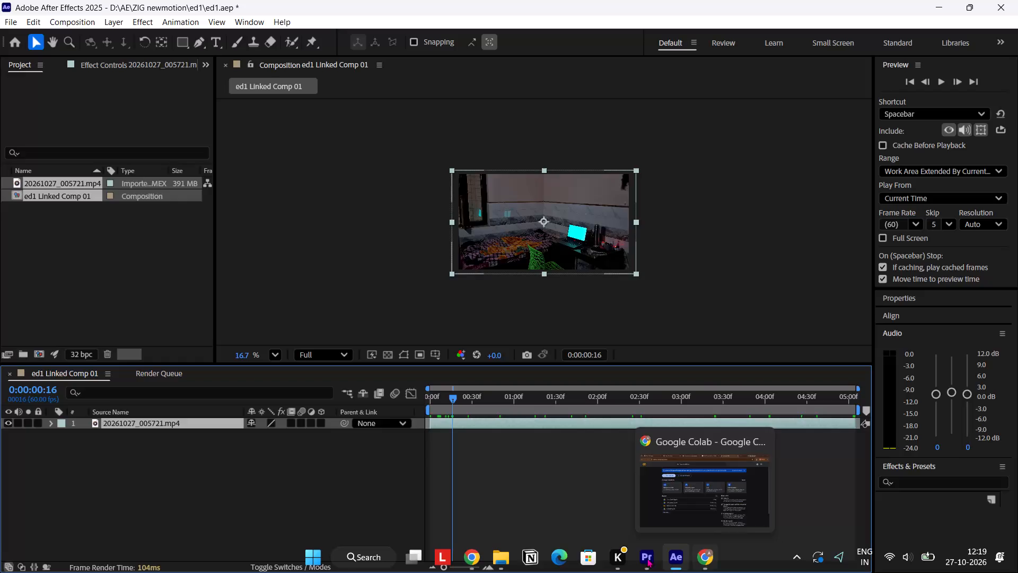
Switch to Google Colab in Chrome and upload the directional_grid_snake_assignment.ipynb notebook from Downloads.
{"action": "left_click", "coordinate": [703, 558]}
{"action": "left_click", "coordinate": [337, 169]}
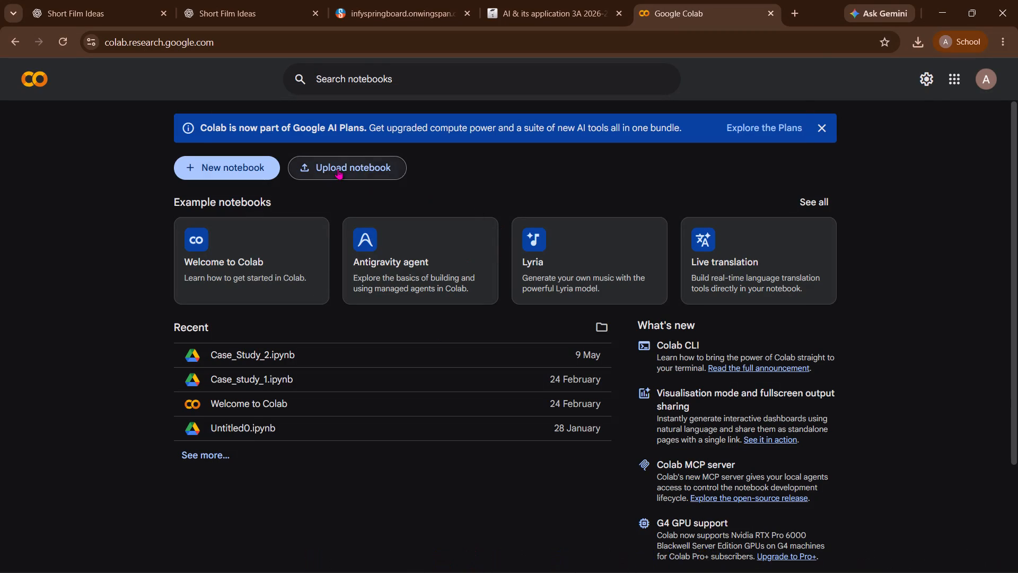
{"action": "left_click", "coordinate": [920, 44]}
{"action": "left_click_drag", "start_coordinate": [797, 105], "coordinate": [609, 225]}
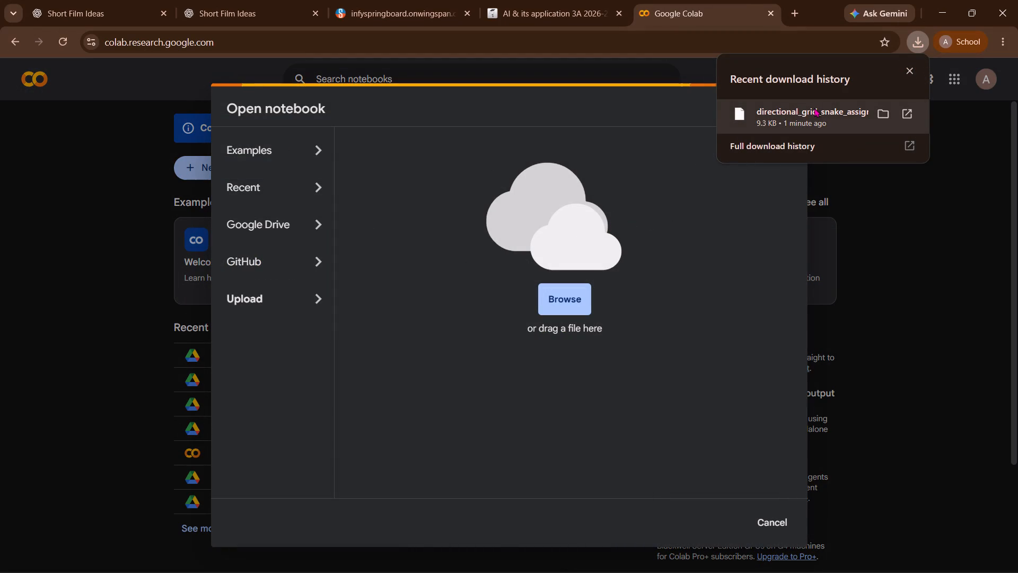
{"action": "left_click_drag", "start_coordinate": [809, 111], "coordinate": [505, 250]}
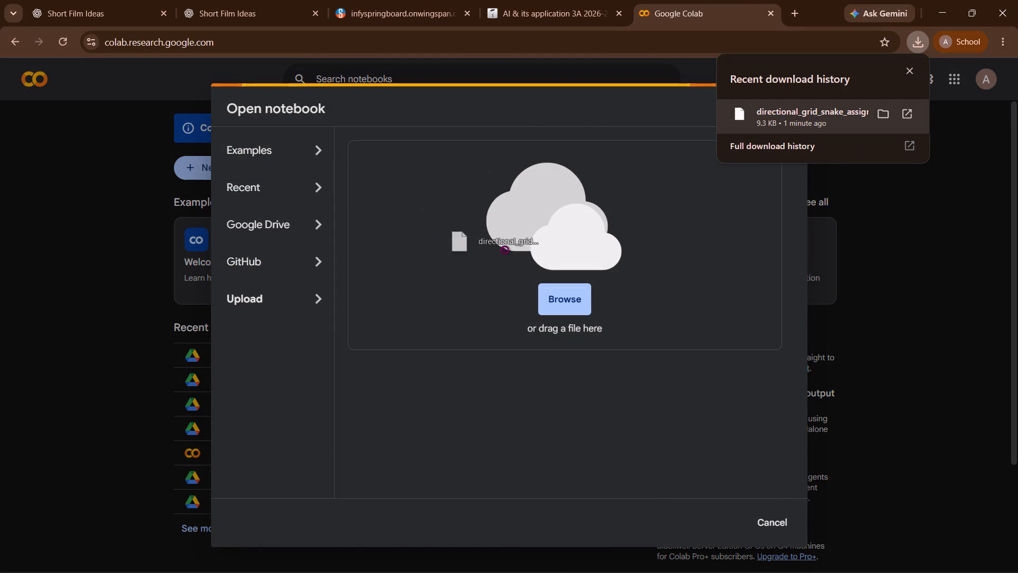
{"action": "left_click_drag", "start_coordinate": [505, 250], "coordinate": [598, 271]}
{"action": "left_click", "coordinate": [574, 294]}
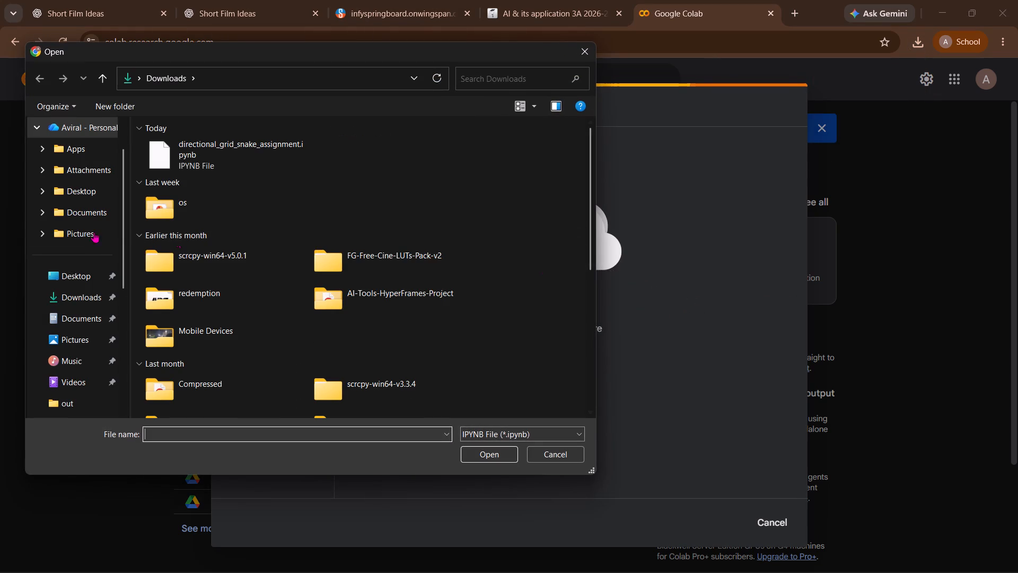
{"action": "double_click", "coordinate": [213, 166]}
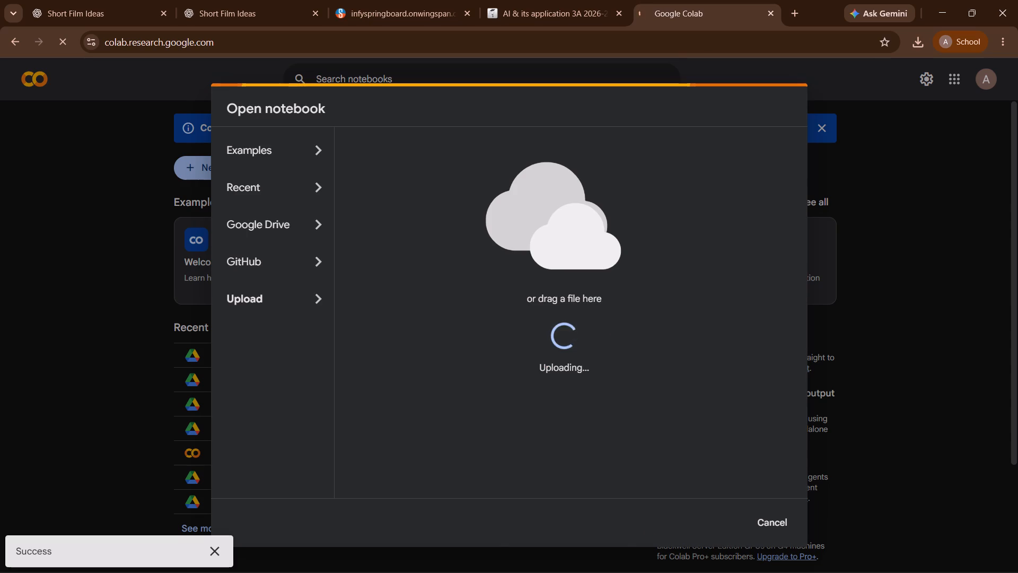
Switch back to After Effects and scrub through the room footage in ed1 Linked Comp 01 to examine the person's movement.
{"action": "left_click", "coordinate": [684, 554]}
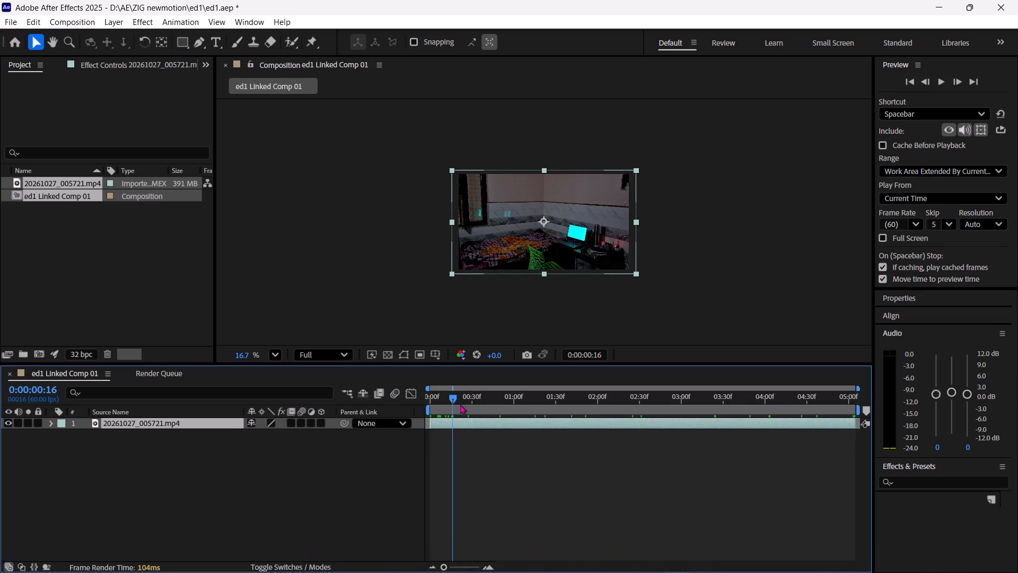
{"action": "left_click_drag", "start_coordinate": [458, 403], "coordinate": [450, 404]}
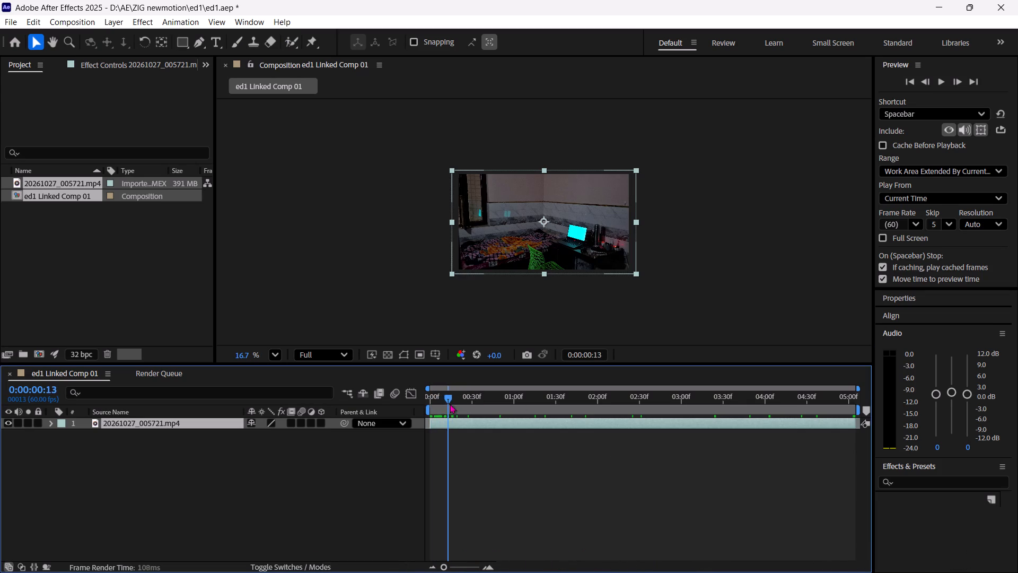
{"action": "left_click_drag", "start_coordinate": [450, 404], "coordinate": [447, 404]}
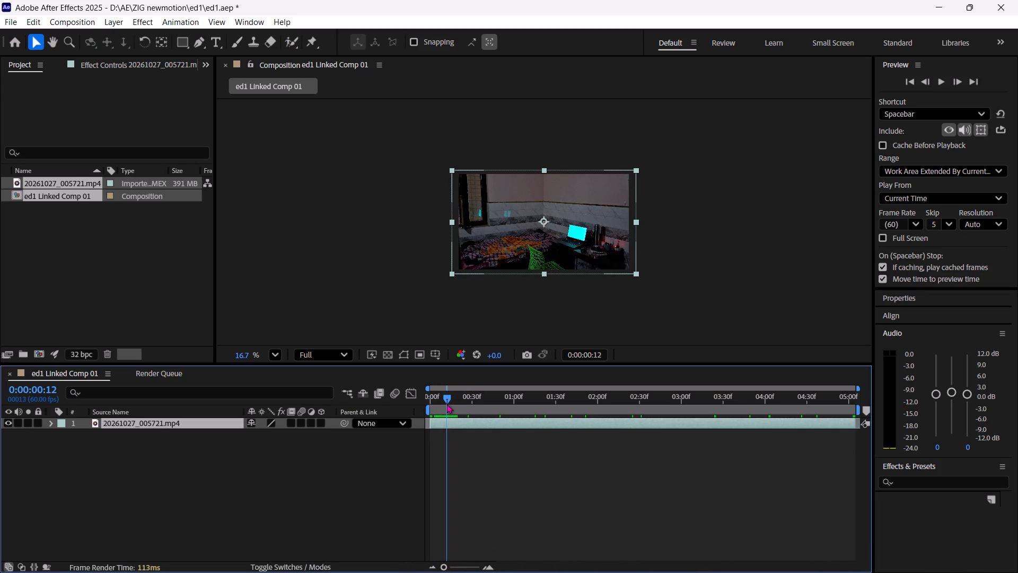
{"action": "left_click_drag", "start_coordinate": [447, 404], "coordinate": [472, 402]}
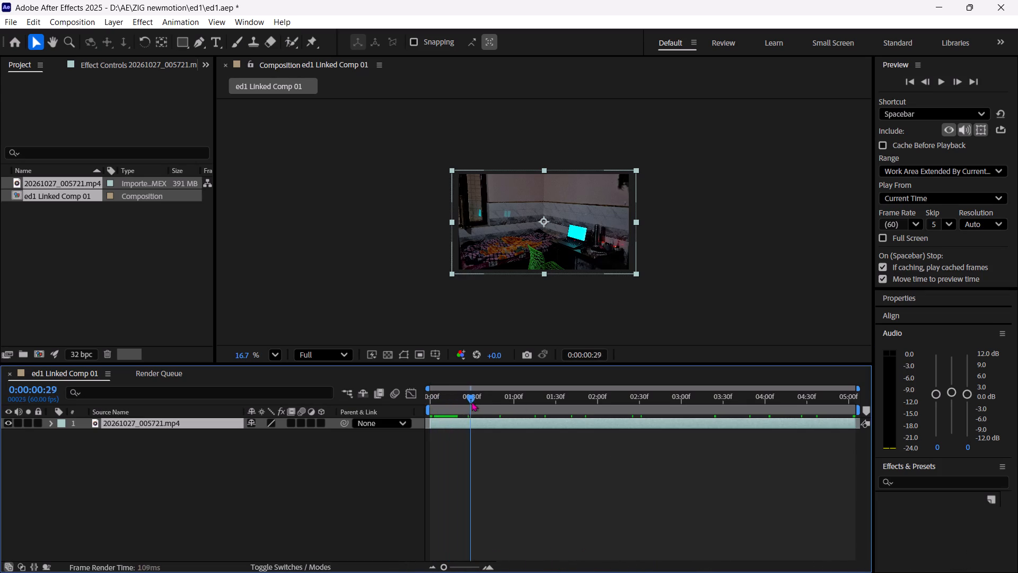
{"action": "left_click_drag", "start_coordinate": [472, 402], "coordinate": [595, 387]}
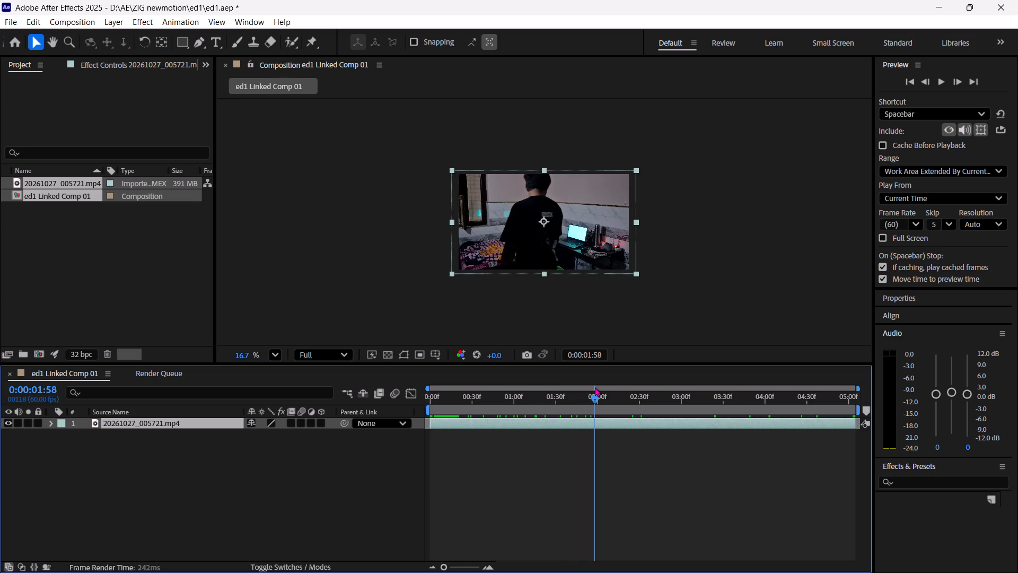
{"action": "left_click_drag", "start_coordinate": [595, 387], "coordinate": [571, 386]}
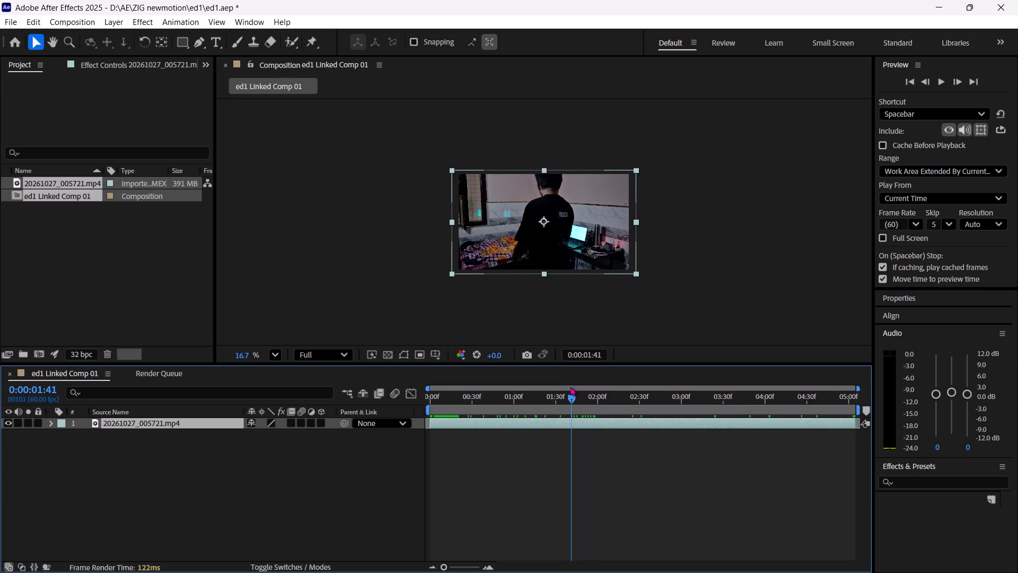
{"action": "left_click_drag", "start_coordinate": [571, 386], "coordinate": [551, 386]}
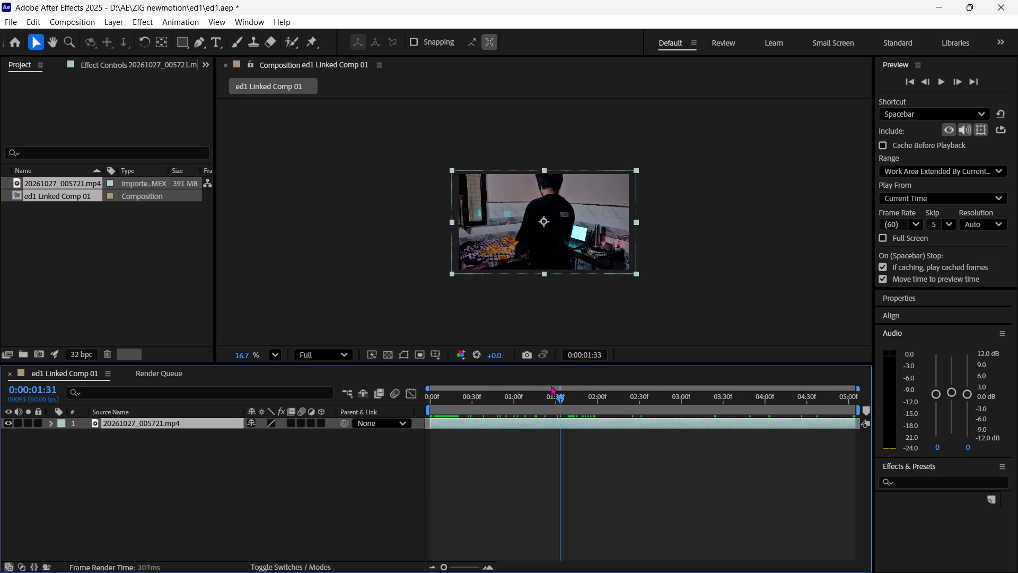
{"action": "left_click_drag", "start_coordinate": [551, 386], "coordinate": [432, 381]}
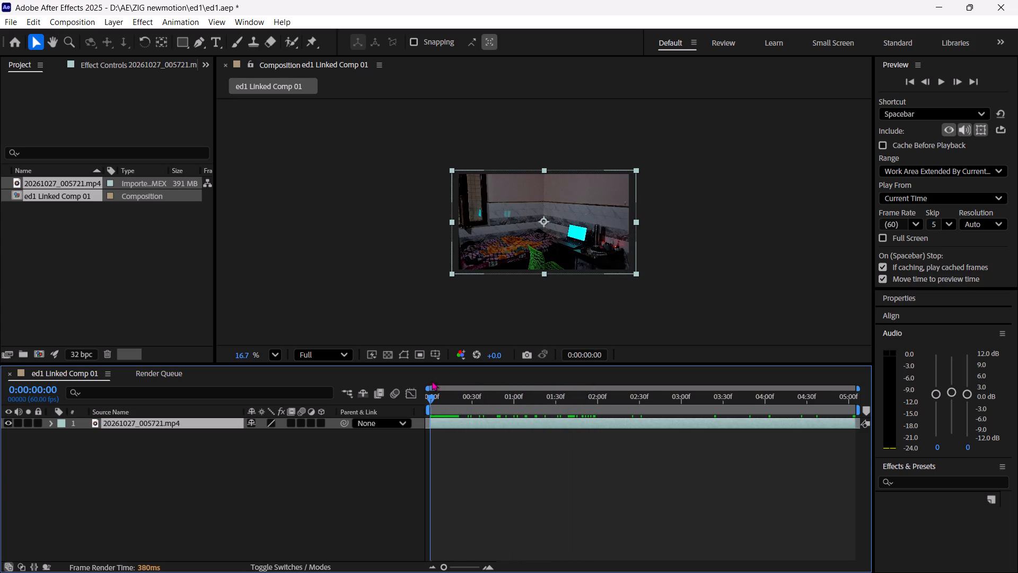
{"action": "left_click_drag", "start_coordinate": [432, 381], "coordinate": [520, 387]}
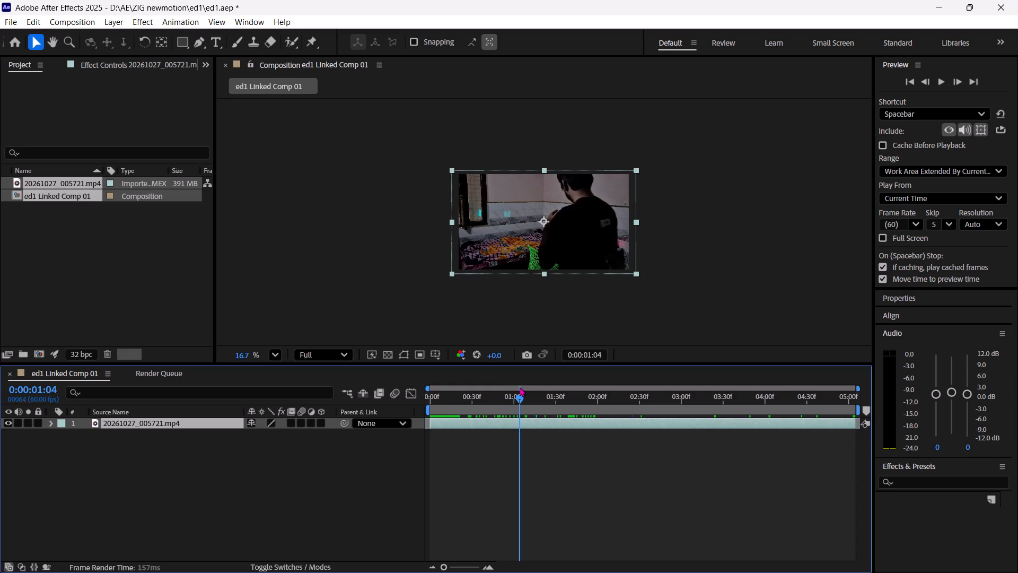
{"action": "left_click_drag", "start_coordinate": [520, 387], "coordinate": [568, 409]}
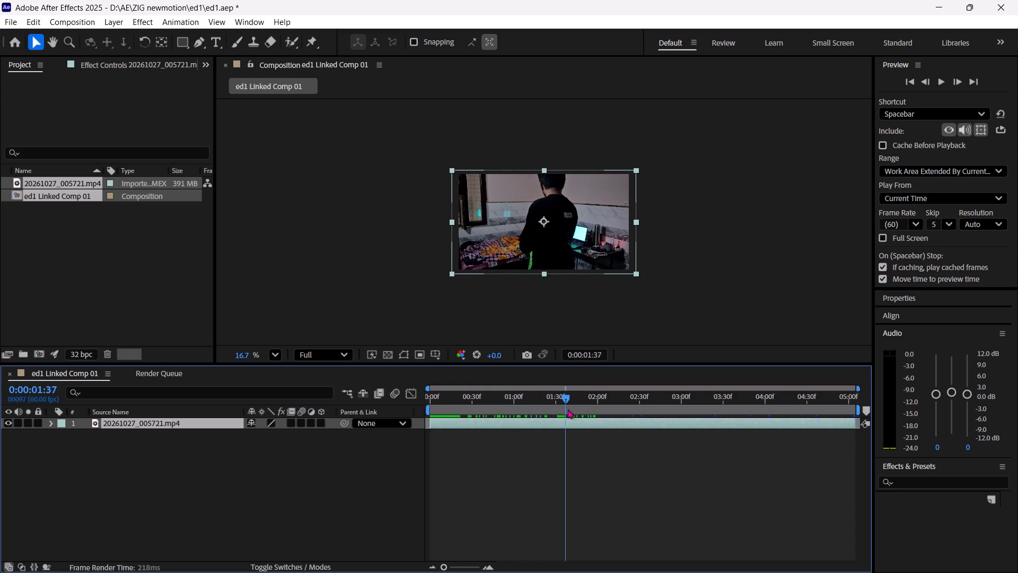
{"action": "left_click_drag", "start_coordinate": [568, 409], "coordinate": [854, 423]}
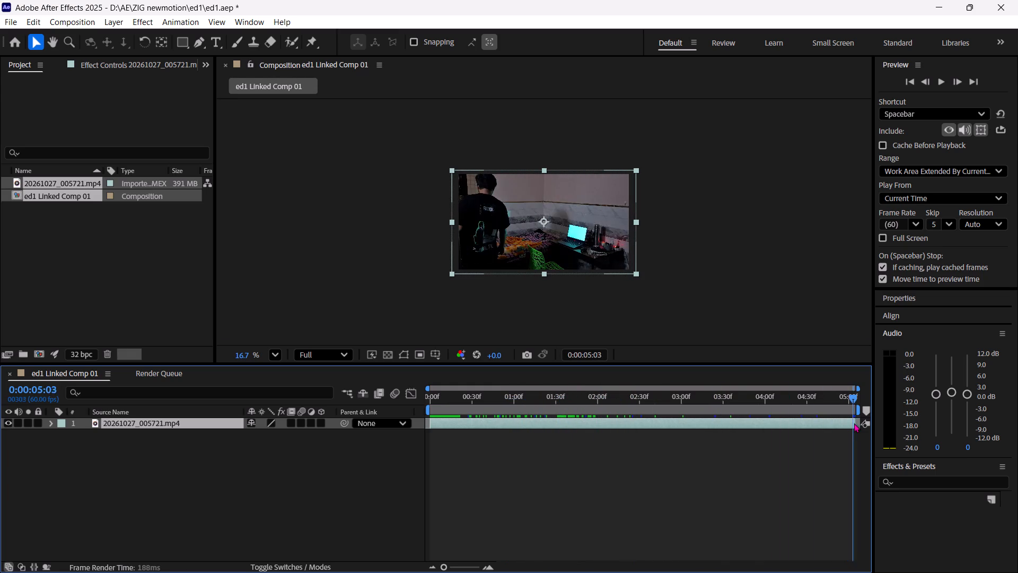
{"action": "left_click_drag", "start_coordinate": [854, 423], "coordinate": [609, 415]}
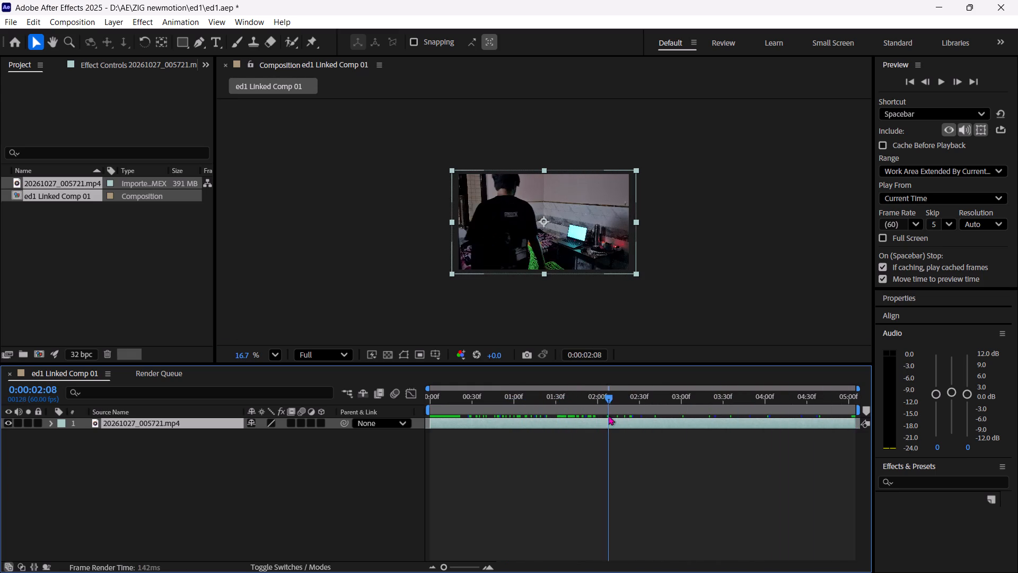
{"action": "left_click_drag", "start_coordinate": [609, 415], "coordinate": [585, 419]}
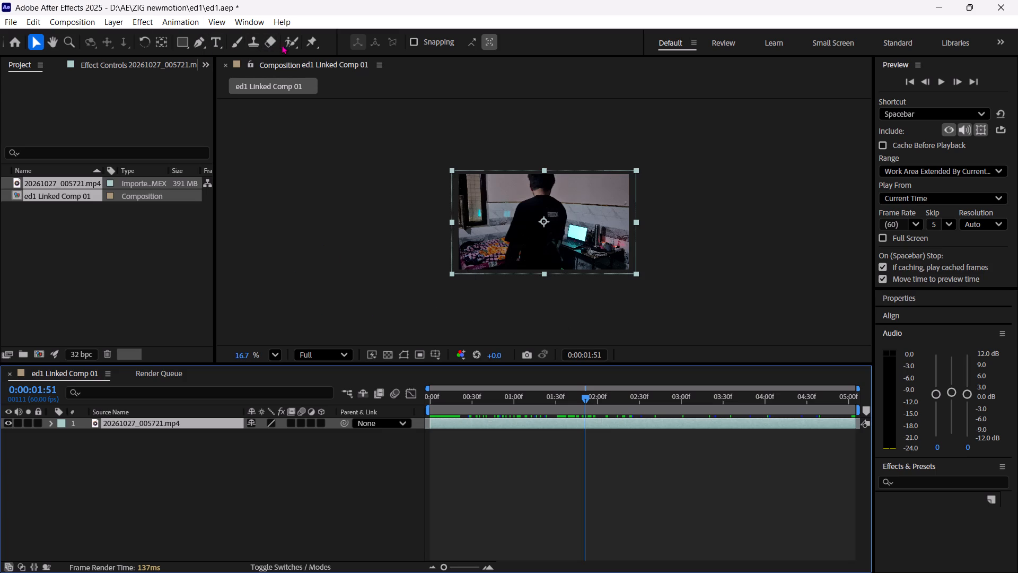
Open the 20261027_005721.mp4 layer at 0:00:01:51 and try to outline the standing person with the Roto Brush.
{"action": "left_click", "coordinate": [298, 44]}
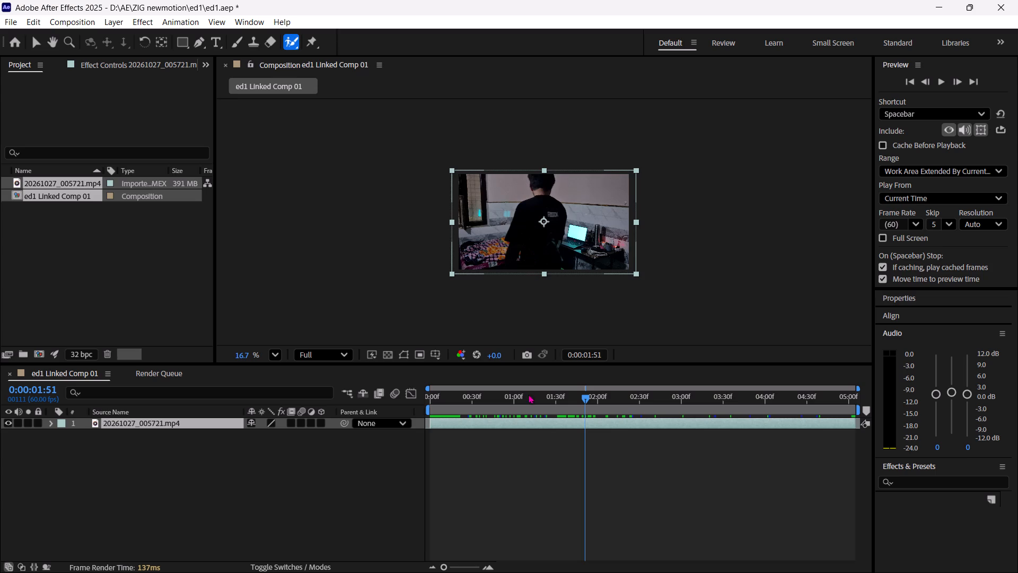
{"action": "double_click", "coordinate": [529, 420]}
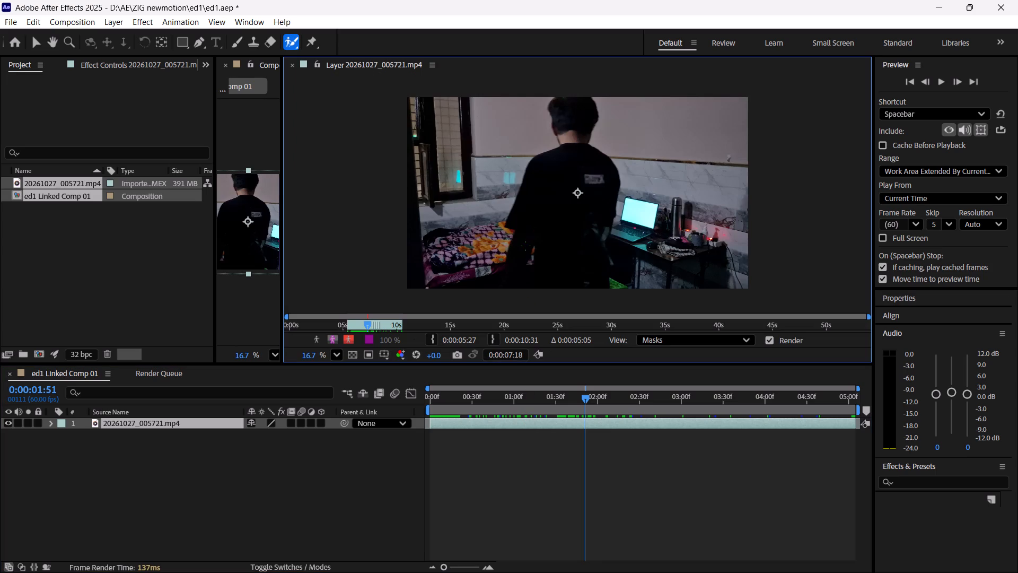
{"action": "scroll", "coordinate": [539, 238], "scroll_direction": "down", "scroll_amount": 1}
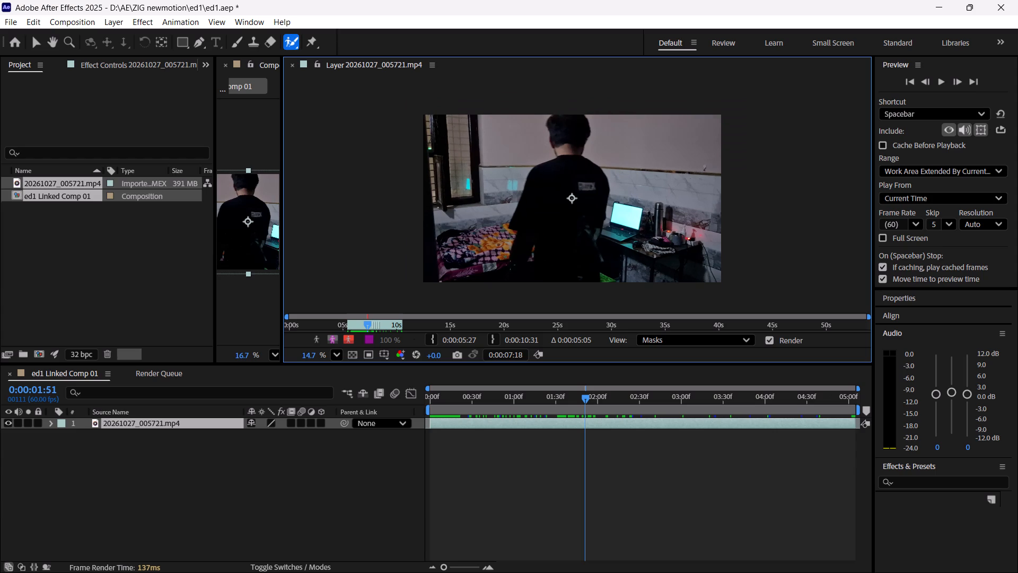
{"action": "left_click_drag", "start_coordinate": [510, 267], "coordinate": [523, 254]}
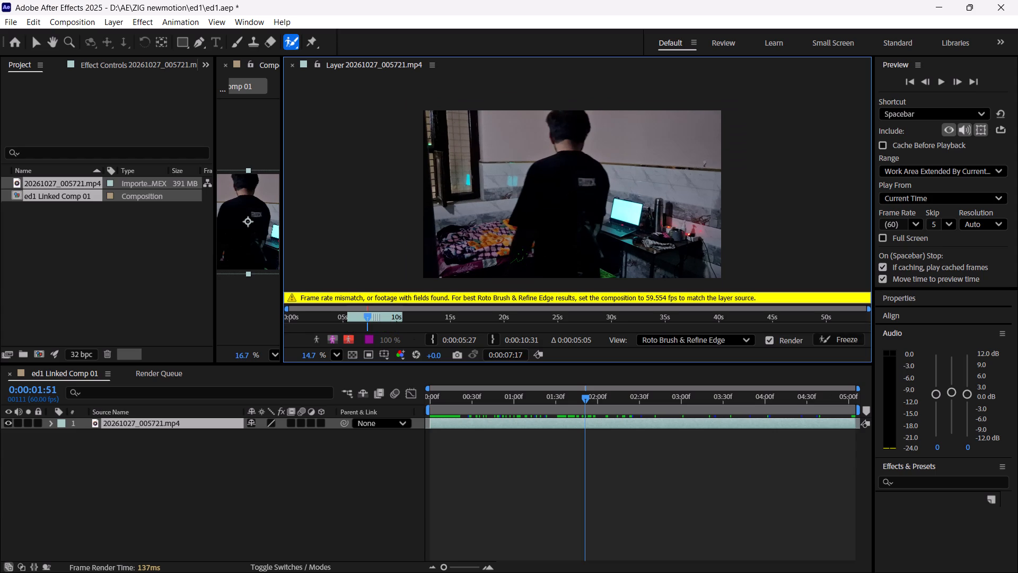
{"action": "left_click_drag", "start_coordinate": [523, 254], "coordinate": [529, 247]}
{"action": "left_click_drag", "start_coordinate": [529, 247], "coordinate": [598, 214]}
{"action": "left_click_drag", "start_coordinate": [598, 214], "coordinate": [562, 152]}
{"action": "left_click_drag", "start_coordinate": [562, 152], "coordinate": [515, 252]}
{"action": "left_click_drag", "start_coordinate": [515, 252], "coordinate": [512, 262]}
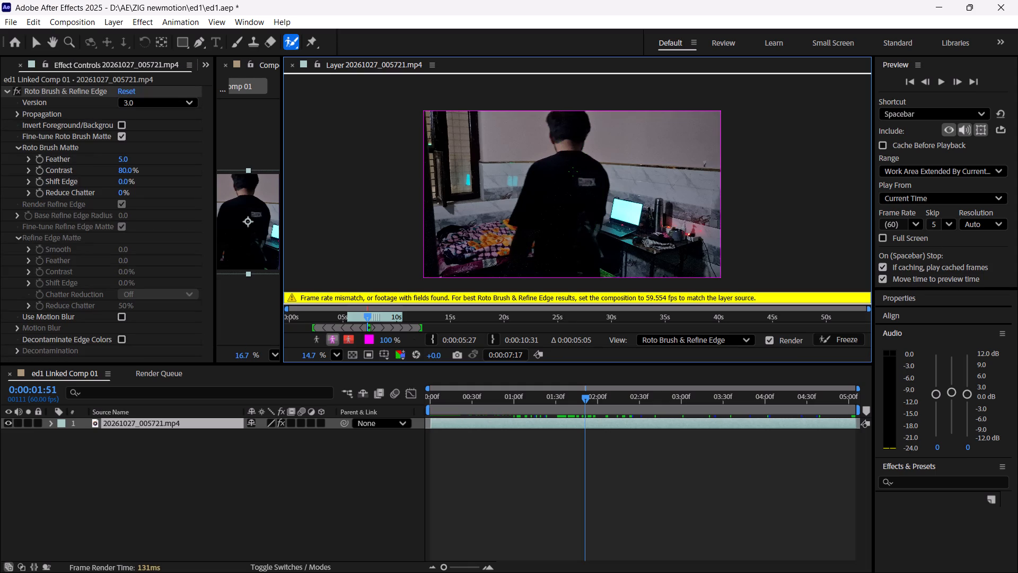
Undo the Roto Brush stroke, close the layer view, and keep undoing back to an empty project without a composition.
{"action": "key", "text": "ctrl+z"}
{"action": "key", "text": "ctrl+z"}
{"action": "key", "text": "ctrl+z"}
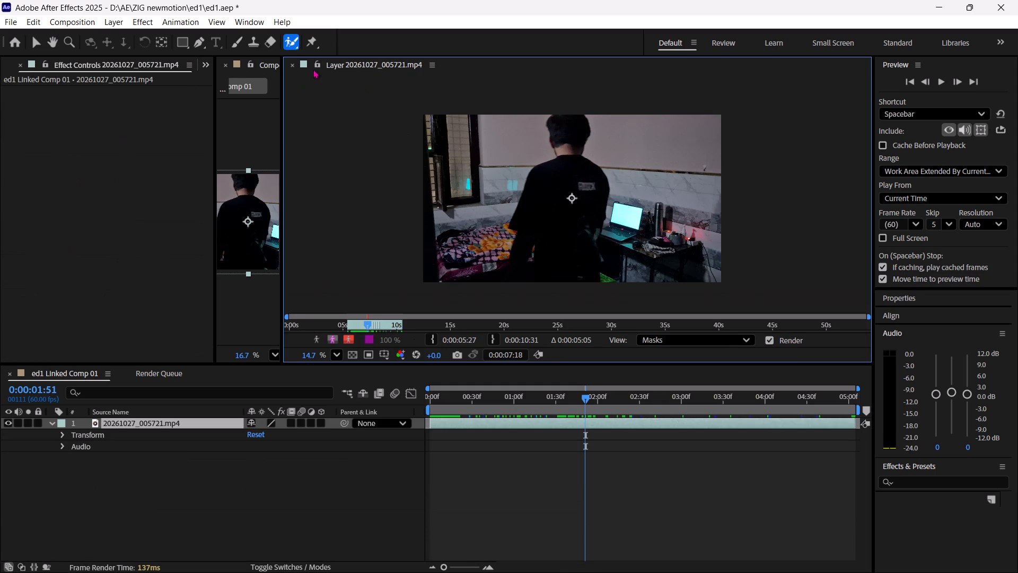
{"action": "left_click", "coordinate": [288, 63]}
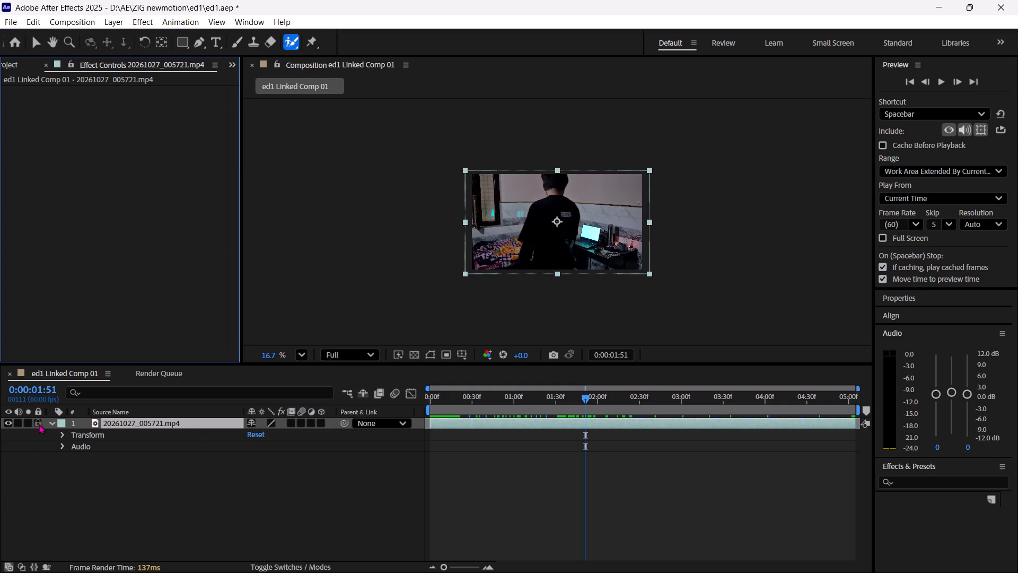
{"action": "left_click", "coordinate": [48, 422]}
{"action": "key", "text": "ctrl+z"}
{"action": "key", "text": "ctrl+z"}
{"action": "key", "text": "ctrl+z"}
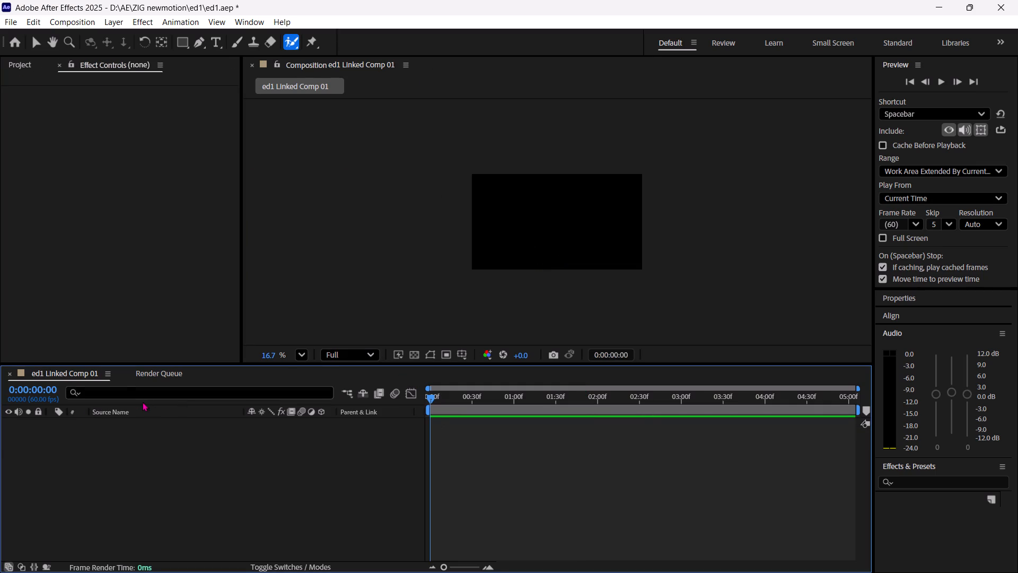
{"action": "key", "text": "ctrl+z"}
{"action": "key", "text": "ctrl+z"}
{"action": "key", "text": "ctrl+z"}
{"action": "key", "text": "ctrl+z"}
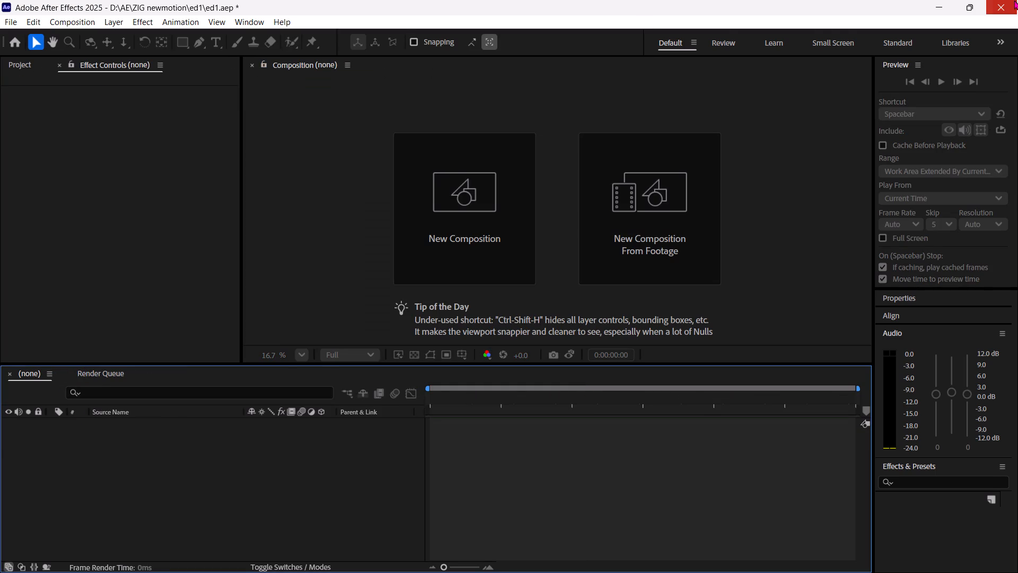
Close After Effects.
{"action": "left_click", "coordinate": [1014, 0]}
{"action": "left_click", "coordinate": [523, 337]}
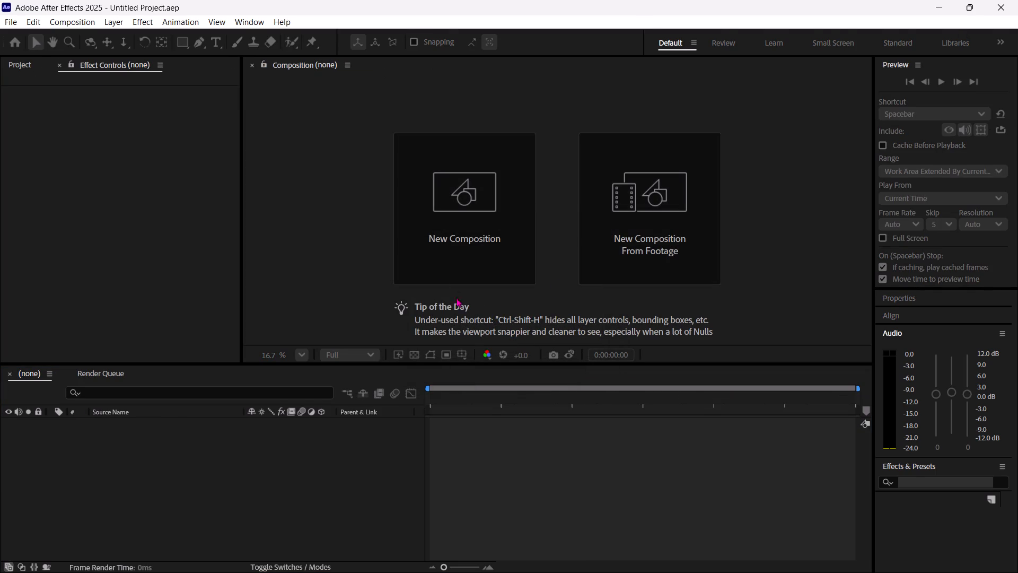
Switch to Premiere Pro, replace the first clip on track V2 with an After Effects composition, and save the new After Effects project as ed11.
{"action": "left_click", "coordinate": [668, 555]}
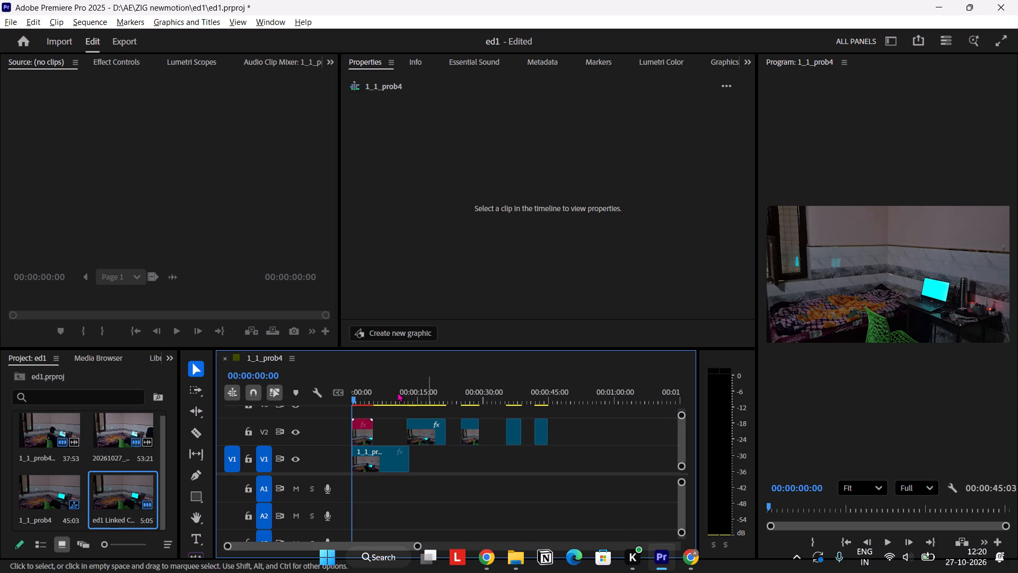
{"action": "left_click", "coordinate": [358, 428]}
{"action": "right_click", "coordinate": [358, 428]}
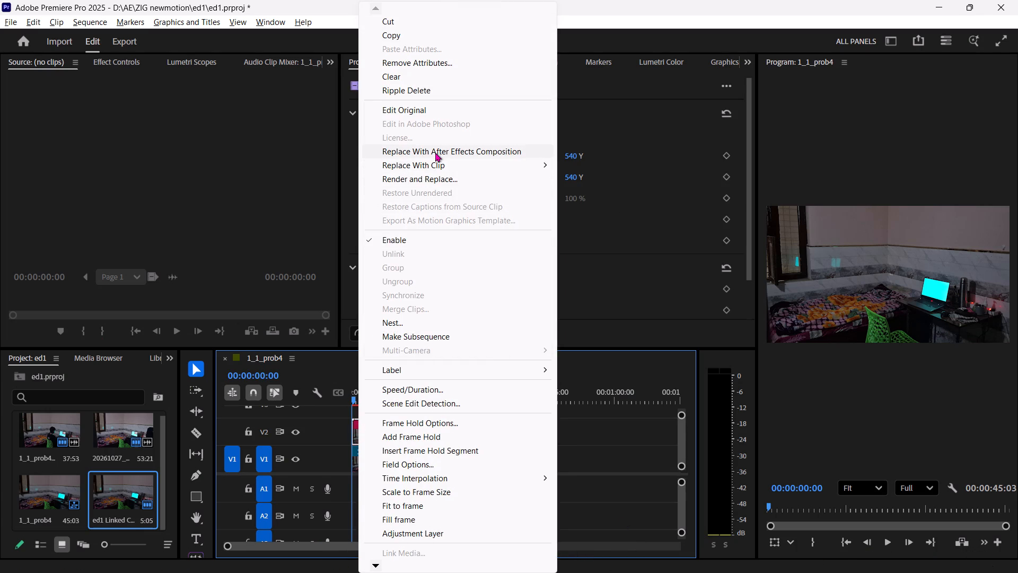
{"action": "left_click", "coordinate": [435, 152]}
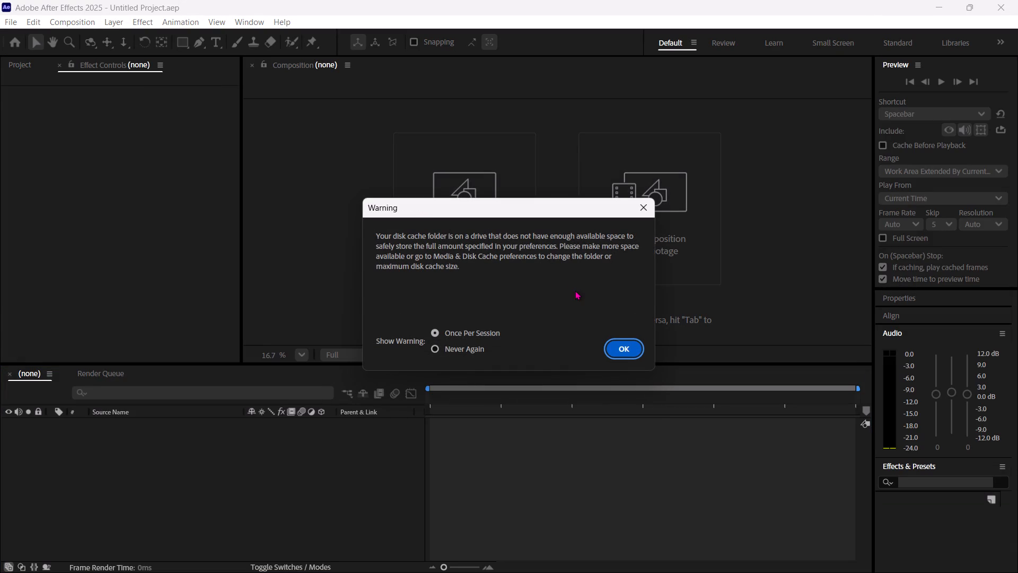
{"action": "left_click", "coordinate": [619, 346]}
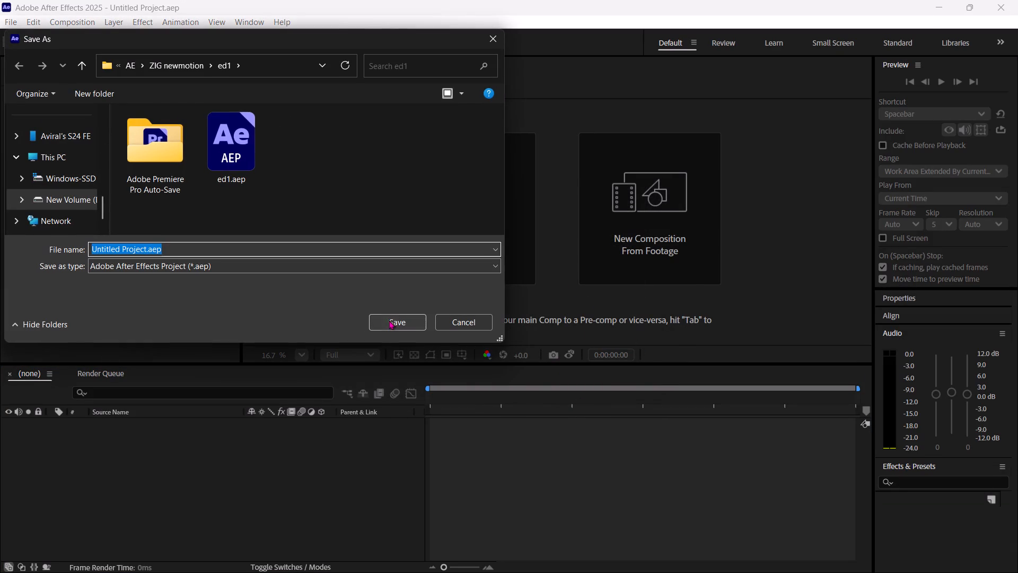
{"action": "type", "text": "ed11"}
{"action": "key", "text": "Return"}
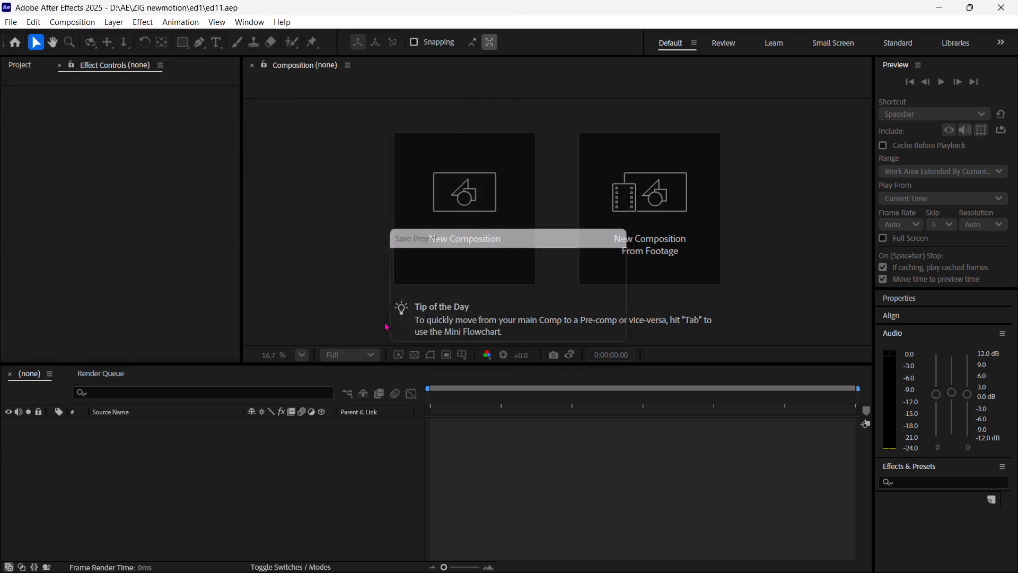
Scrub through ed1 Linked Comp 02 and inspect the composition and its ed1.aep source among the project items.
{"action": "left_click_drag", "start_coordinate": [440, 398], "coordinate": [440, 399]}
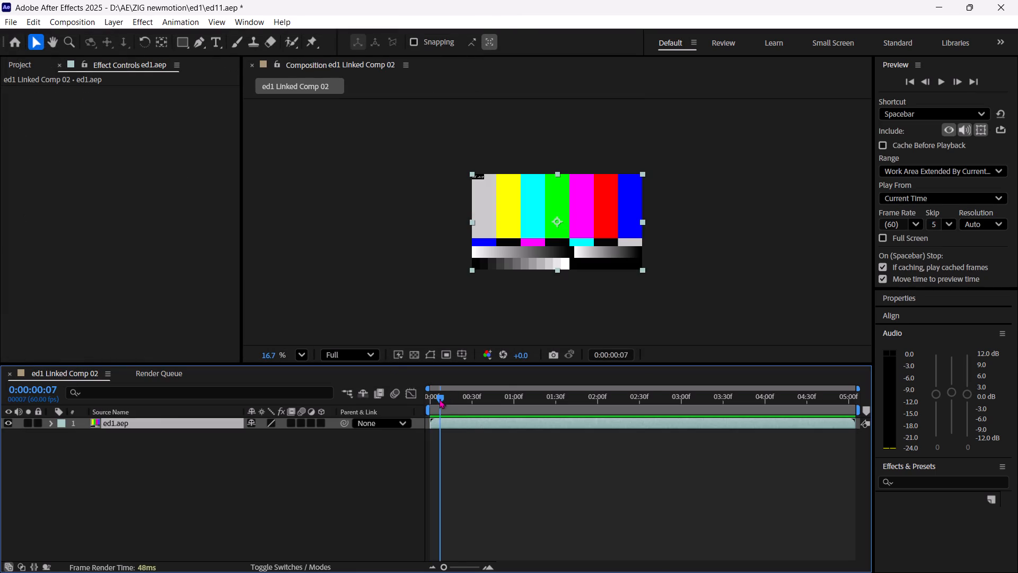
{"action": "left_click_drag", "start_coordinate": [440, 399], "coordinate": [653, 406]}
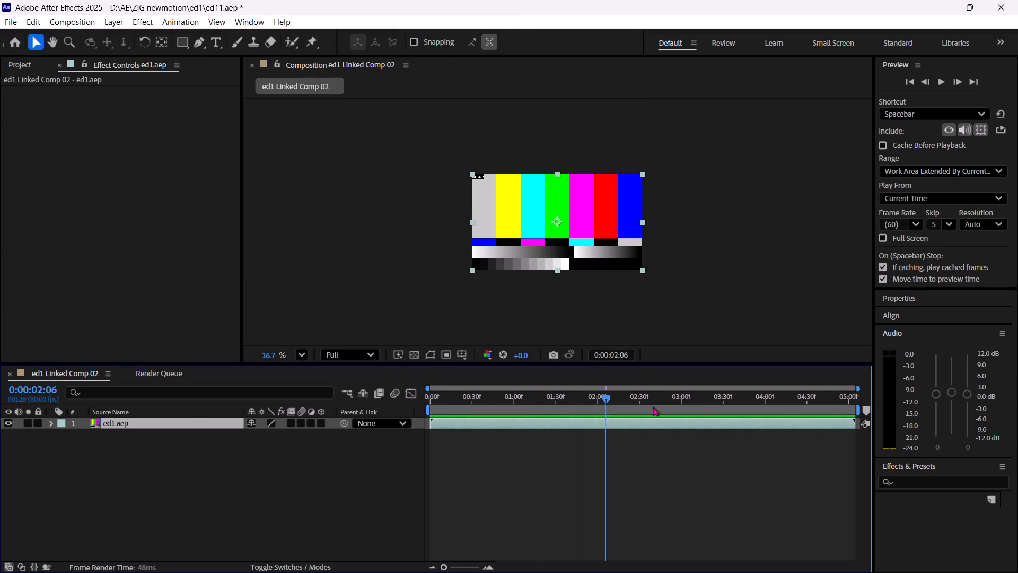
{"action": "left_click_drag", "start_coordinate": [653, 406], "coordinate": [0, 348]}
{"action": "left_click", "coordinate": [130, 446]}
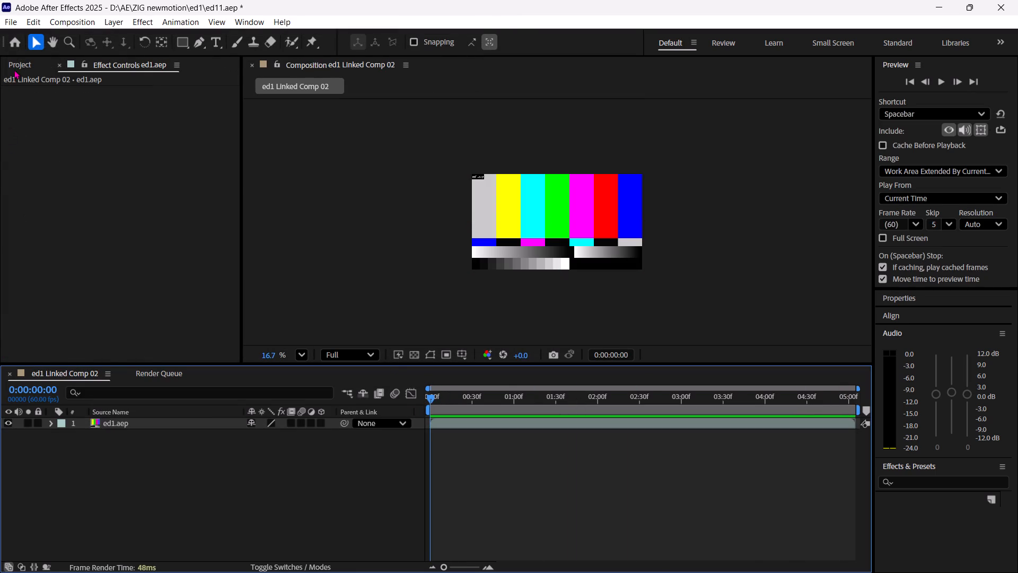
{"action": "left_click", "coordinate": [14, 70]}
{"action": "left_click", "coordinate": [48, 201]}
{"action": "left_click", "coordinate": [44, 180]}
{"action": "left_click", "coordinate": [57, 198]}
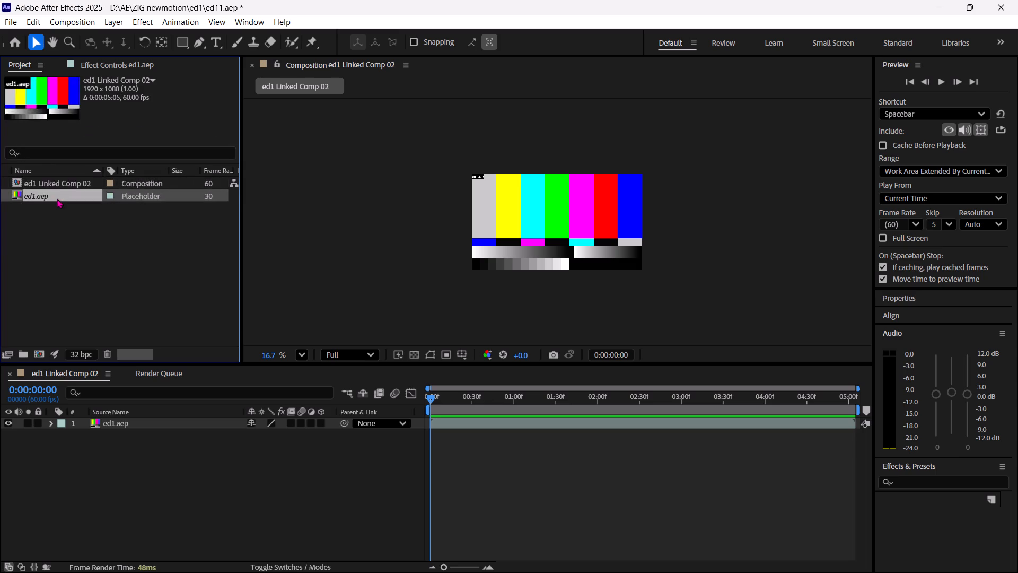
{"action": "left_click", "coordinate": [54, 180]}
{"action": "left_click", "coordinate": [57, 198]}
{"action": "left_click", "coordinate": [52, 180]}
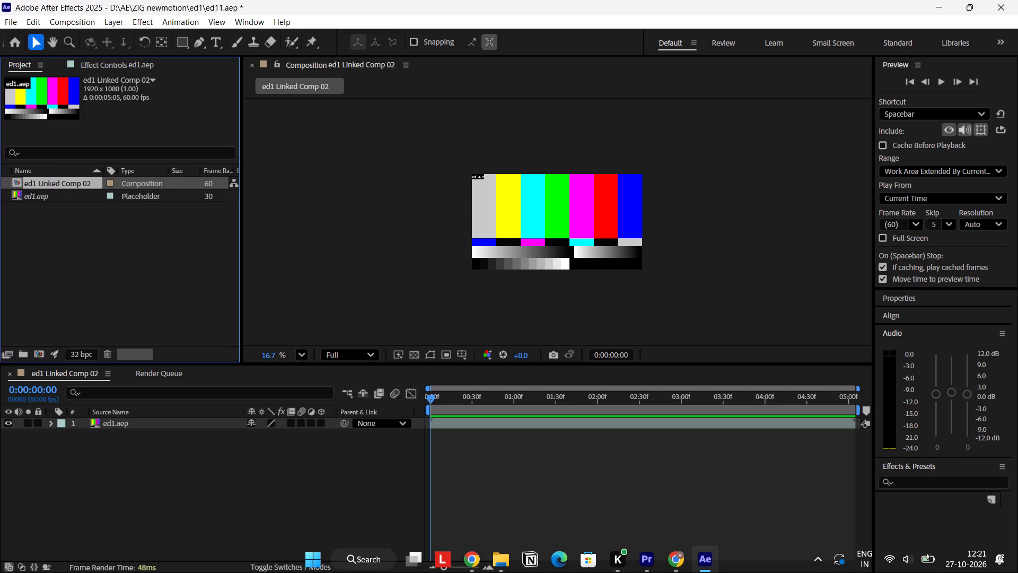
Switch back to Premiere Pro, open the first V2 clip for viewing, and undo both of its replacements with linked compositions.
{"action": "left_click", "coordinate": [646, 560]}
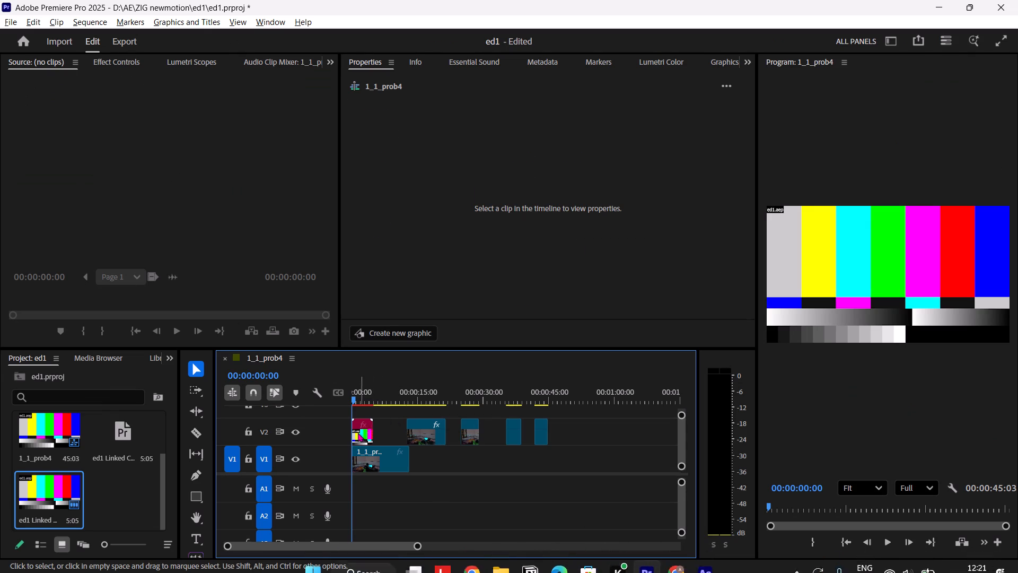
{"action": "double_click", "coordinate": [358, 432]}
{"action": "left_click", "coordinate": [359, 429]}
{"action": "triple_click", "coordinate": [360, 429]}
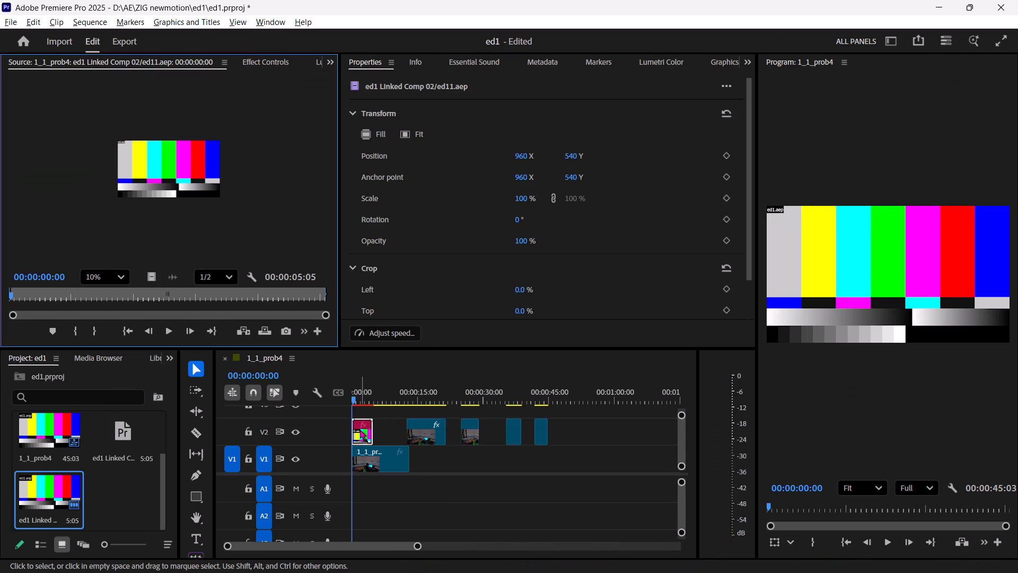
{"action": "triple_click", "coordinate": [360, 429]}
{"action": "left_click", "coordinate": [391, 496]}
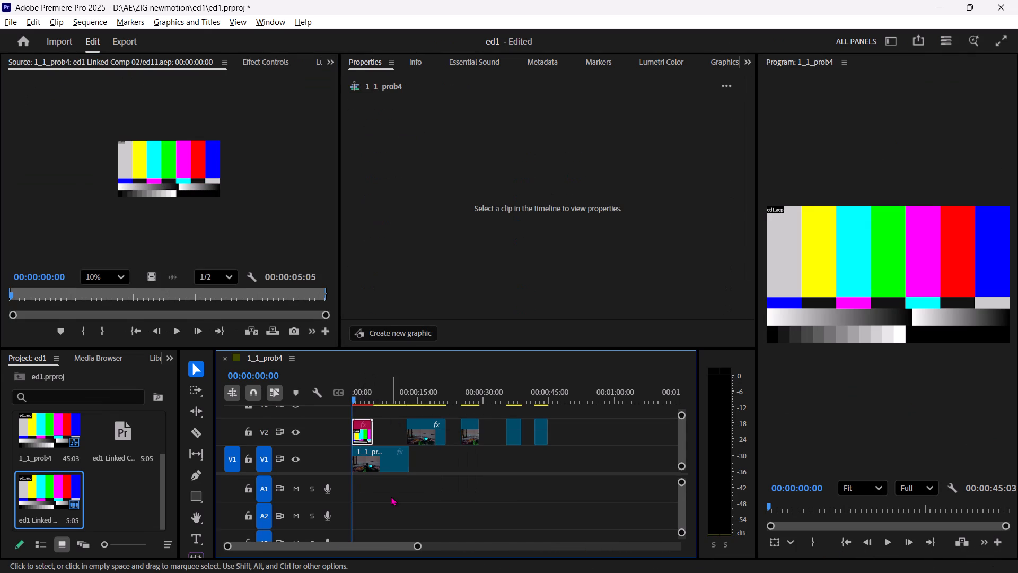
{"action": "key", "text": "ctrl+z"}
{"action": "key", "text": "ctrl+z"}
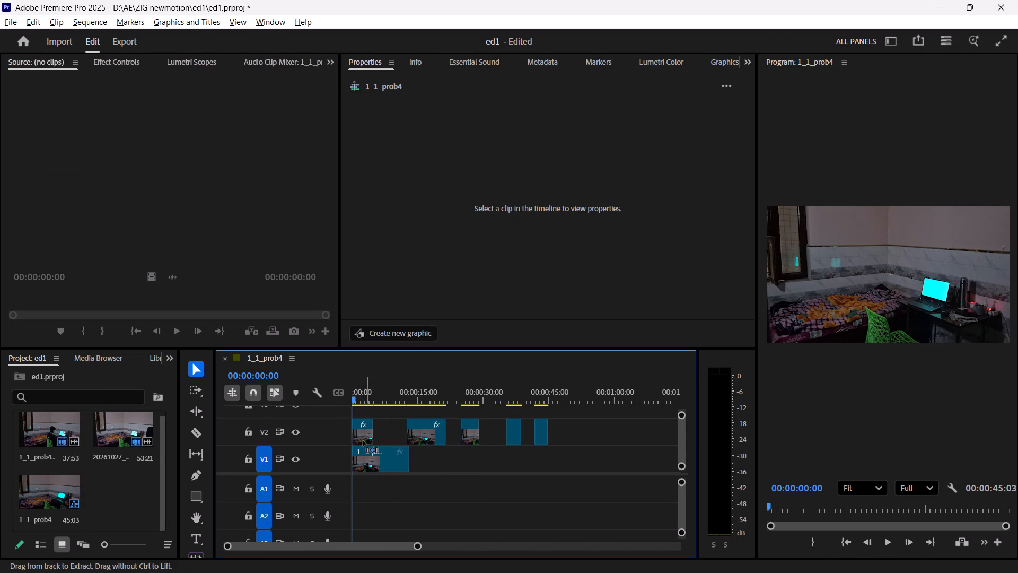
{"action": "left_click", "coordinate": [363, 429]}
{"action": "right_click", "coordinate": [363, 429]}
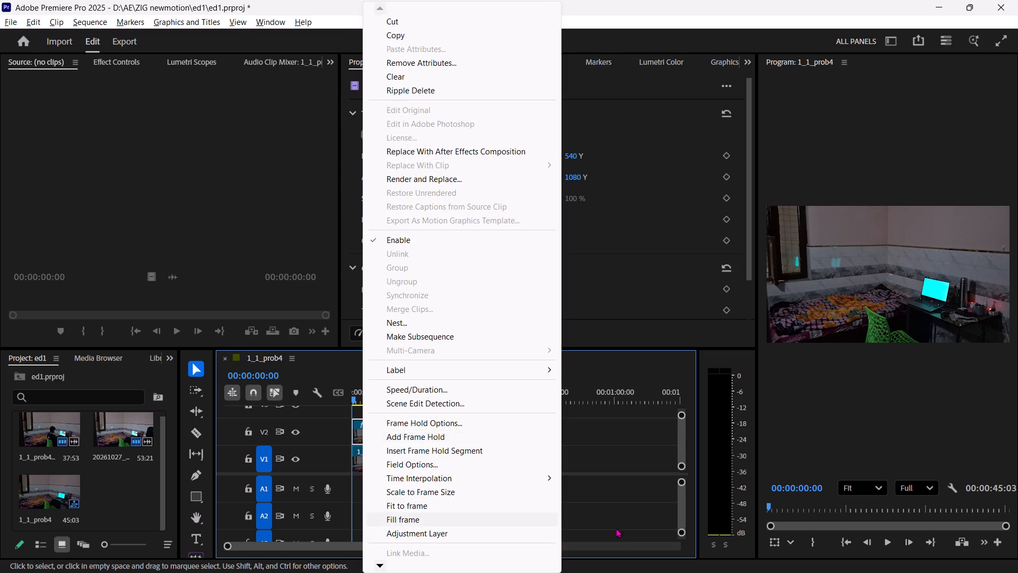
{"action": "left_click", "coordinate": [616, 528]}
Close After Effects with its ed11 project and save the Premiere Pro project ed1.
{"action": "left_click", "coordinate": [696, 554]}
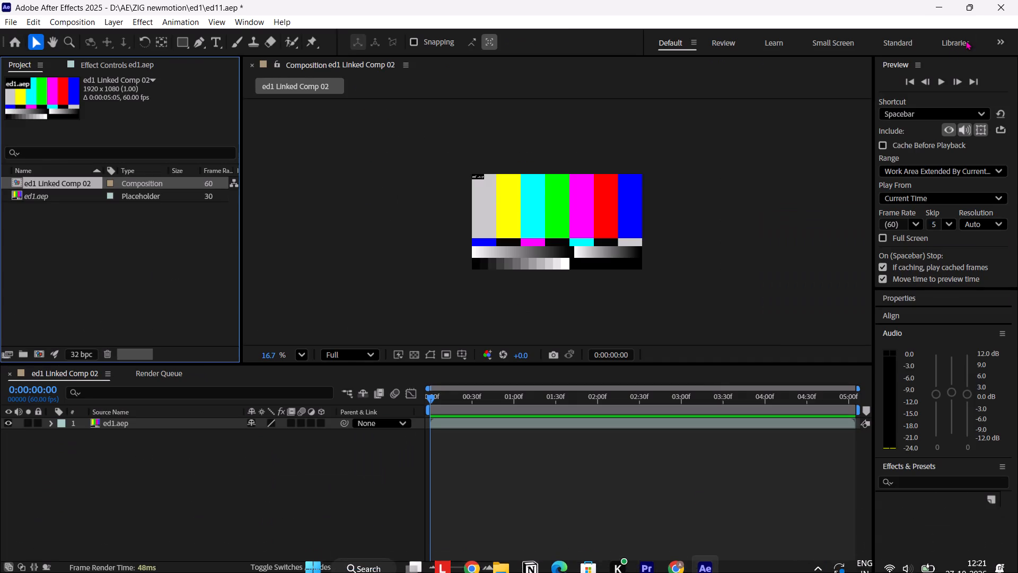
{"action": "left_click", "coordinate": [1003, 3]}
{"action": "left_click", "coordinate": [533, 329]}
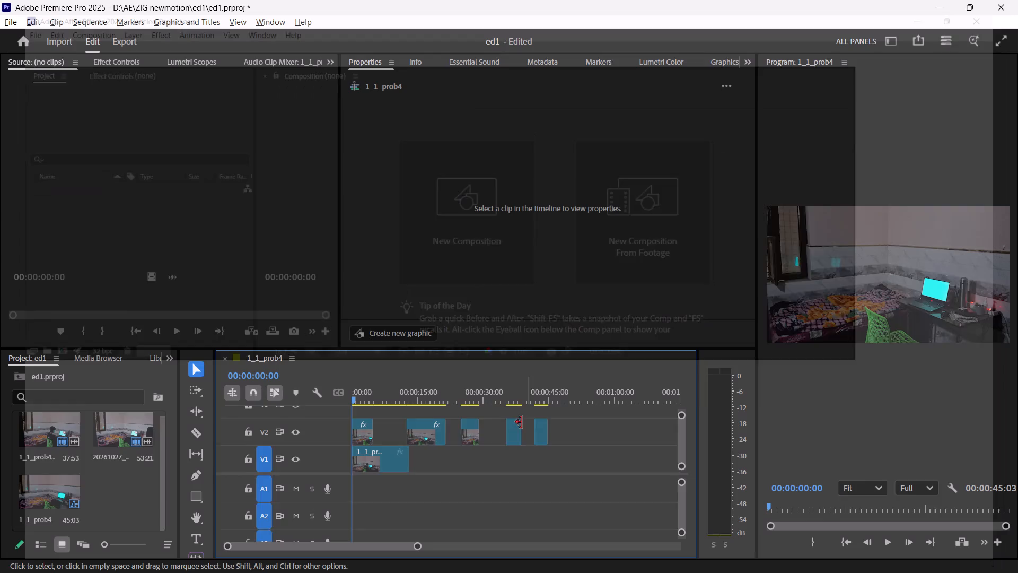
{"action": "key", "text": "ctrl+s"}
Replace the first V2 clip with an After Effects composition and save the new After Effects project as ed1, overwriting the existing file.
{"action": "left_click", "coordinate": [370, 429]}
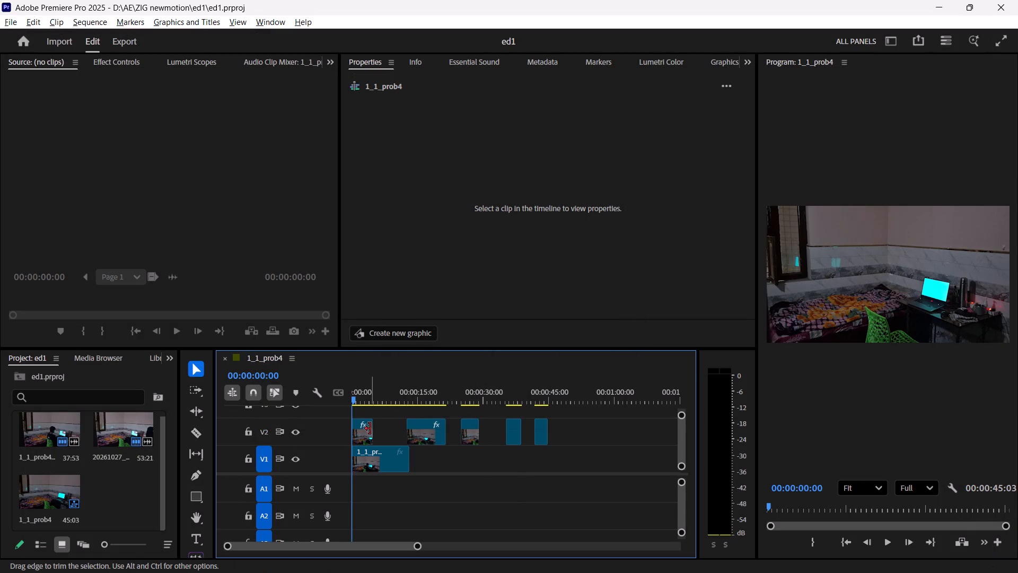
{"action": "right_click", "coordinate": [370, 429]}
{"action": "left_click", "coordinate": [357, 431]}
{"action": "right_click", "coordinate": [357, 431]}
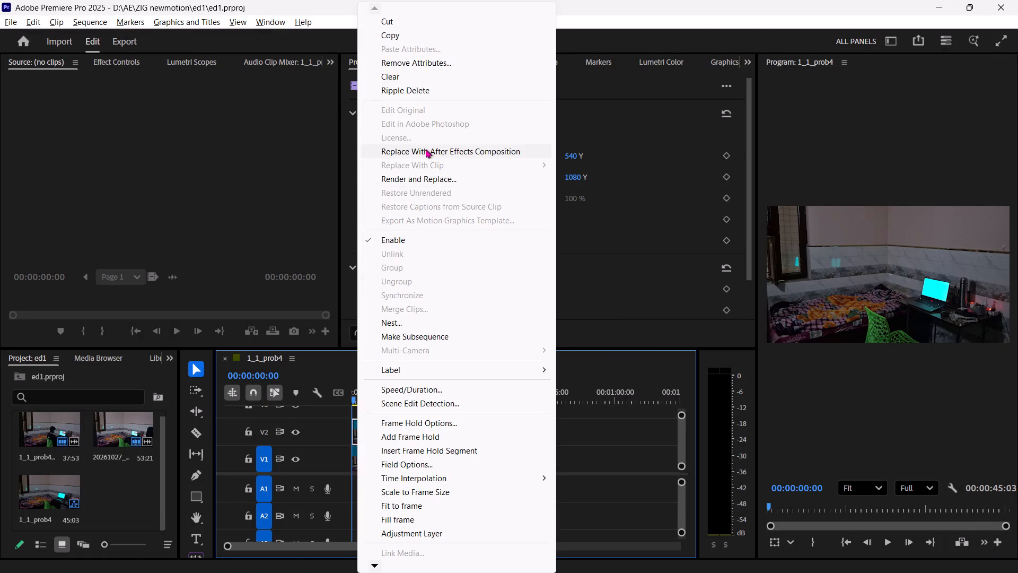
{"action": "left_click", "coordinate": [426, 153]}
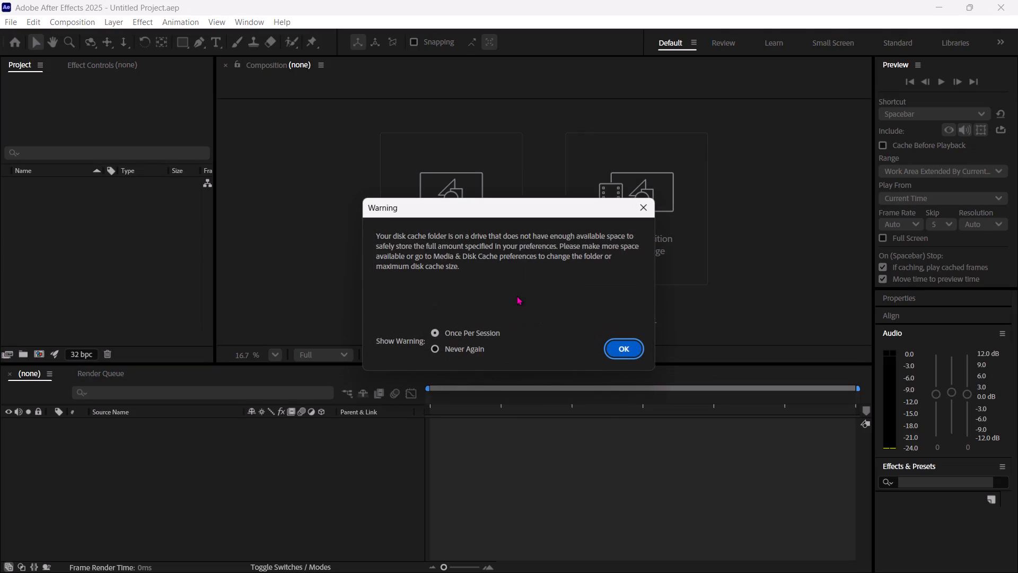
{"action": "left_click", "coordinate": [625, 345]}
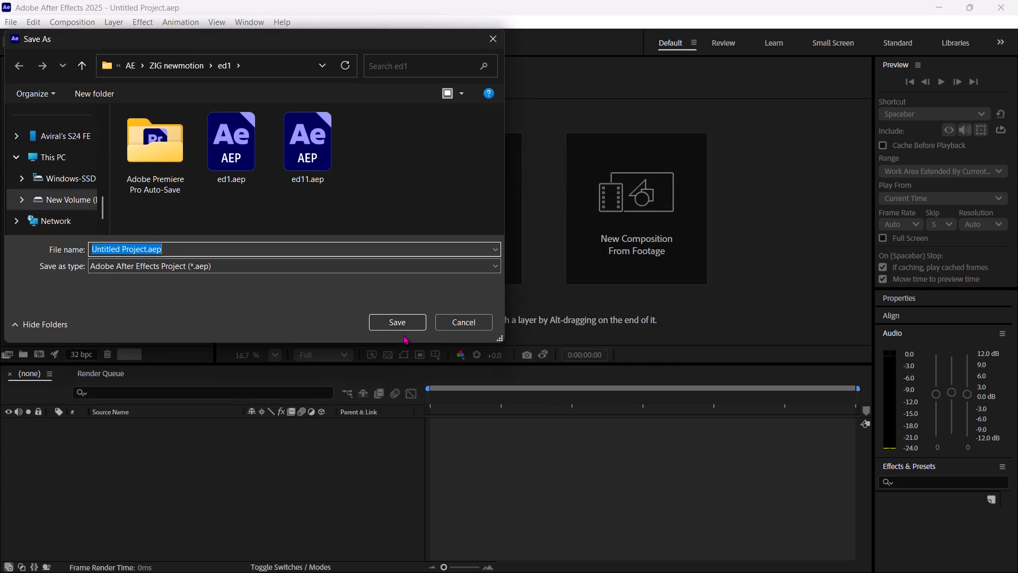
{"action": "type", "text": "ed1"}
{"action": "key", "text": "Return"}
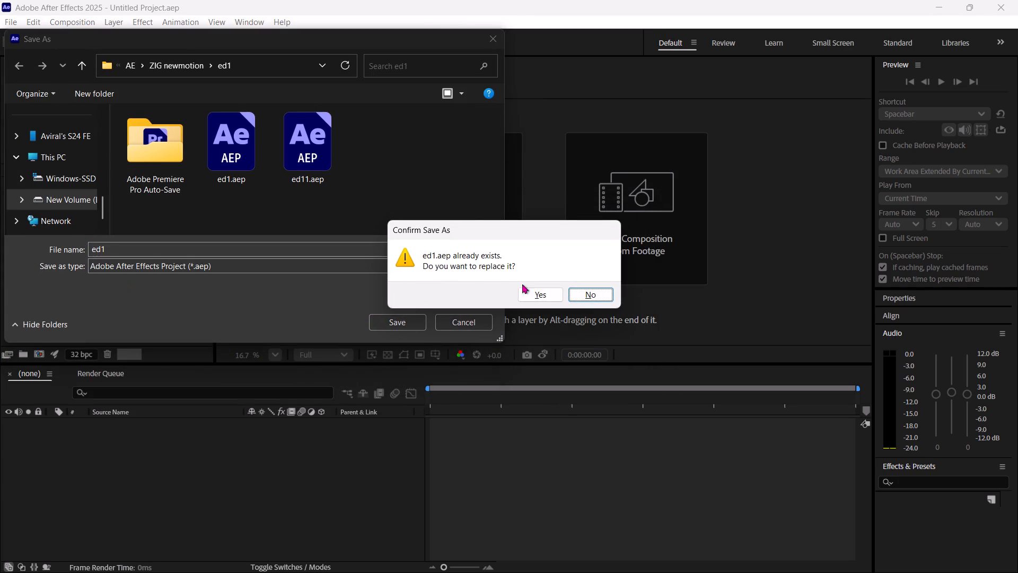
{"action": "left_click", "coordinate": [532, 293]}
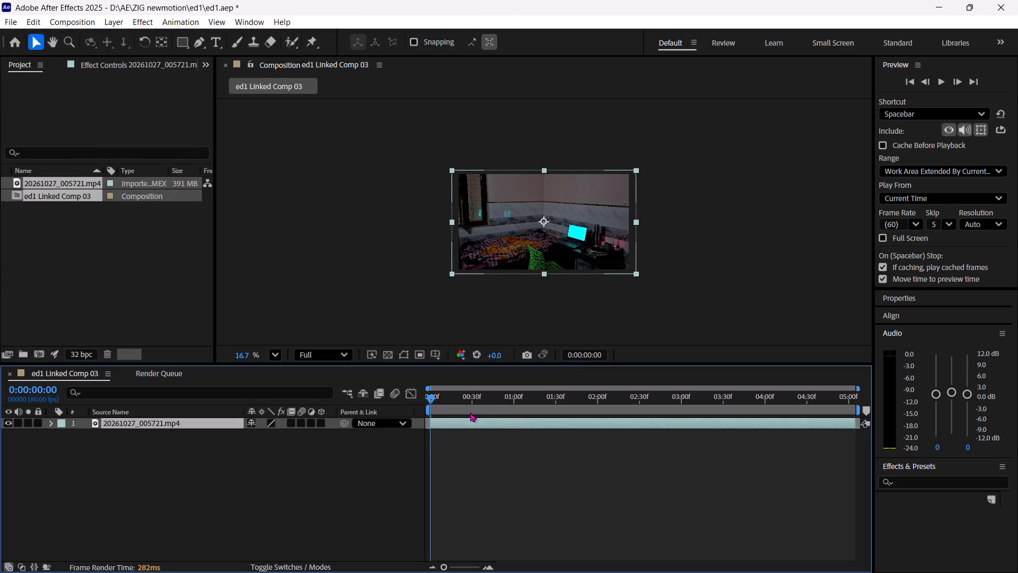
Scrub through the opening of ed1 Linked Comp 03 to check the room footage and return to its start.
{"action": "left_click_drag", "start_coordinate": [459, 397], "coordinate": [466, 403]}
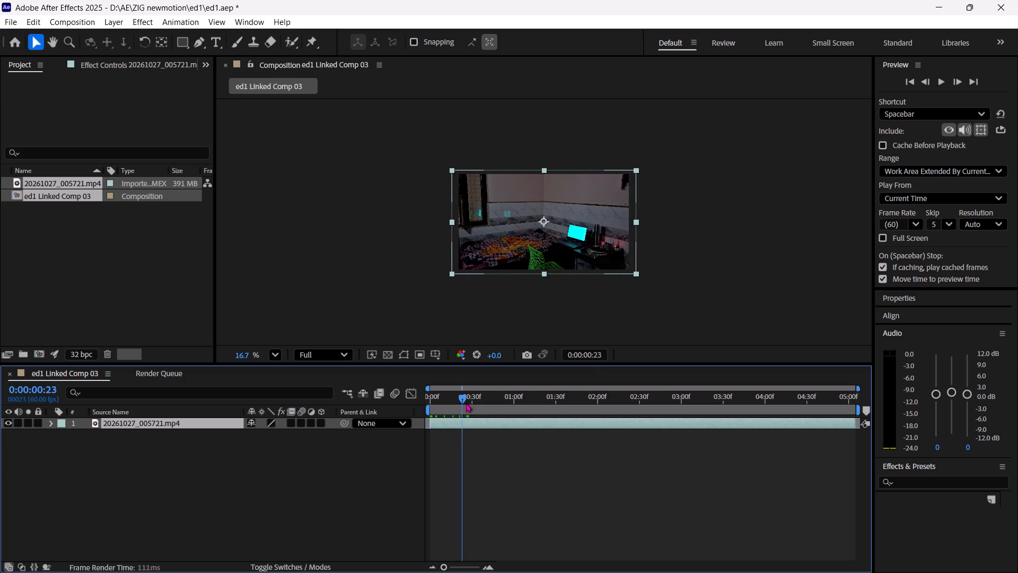
{"action": "left_click_drag", "start_coordinate": [466, 403], "coordinate": [364, 402]}
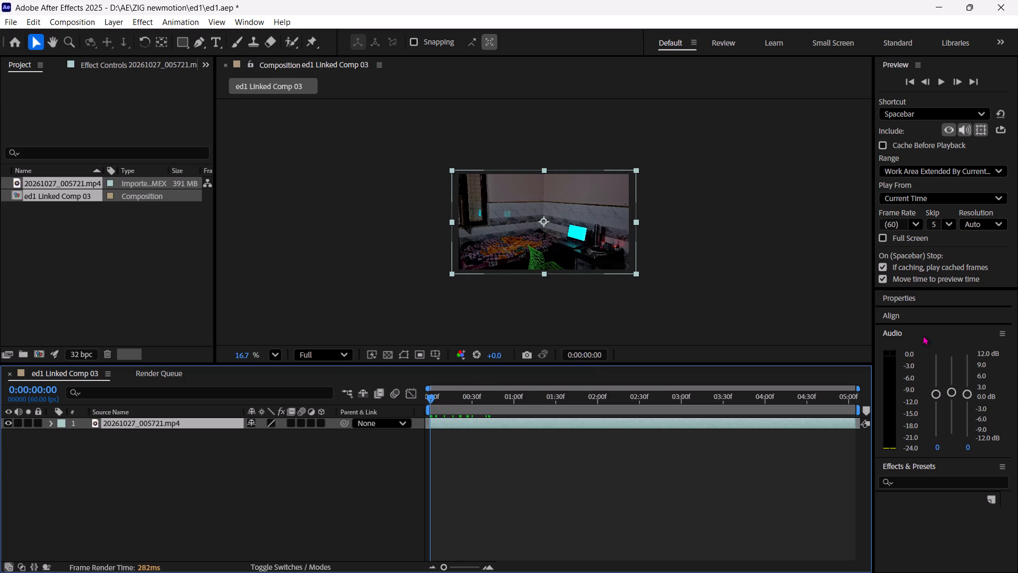
{"action": "left_click", "coordinate": [181, 264]}
Search the effects for mocha and apply Mocha AE to the 20261027_005721.mp4 layer.
{"action": "left_click", "coordinate": [911, 64]}
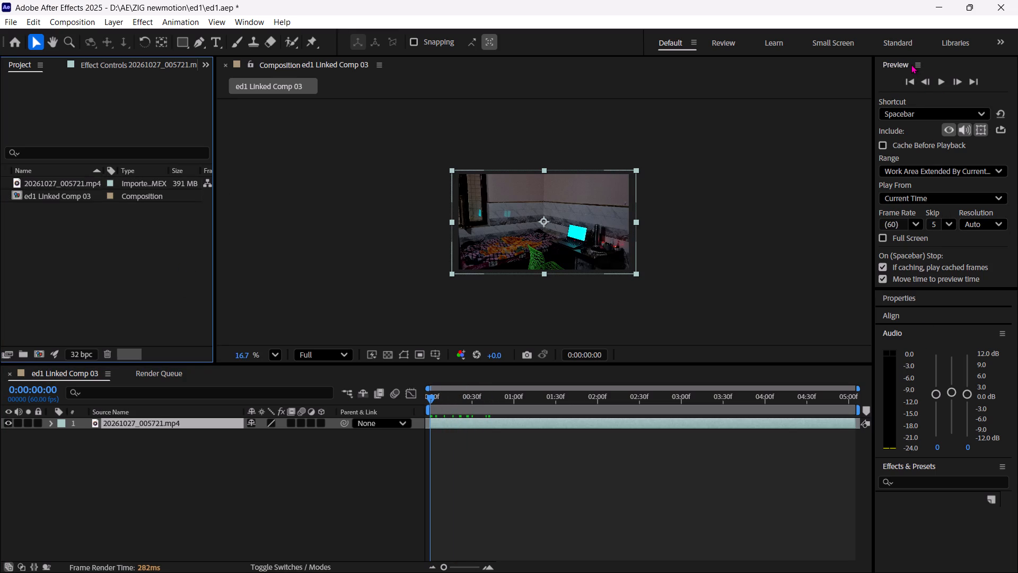
{"action": "left_click", "coordinate": [894, 64]}
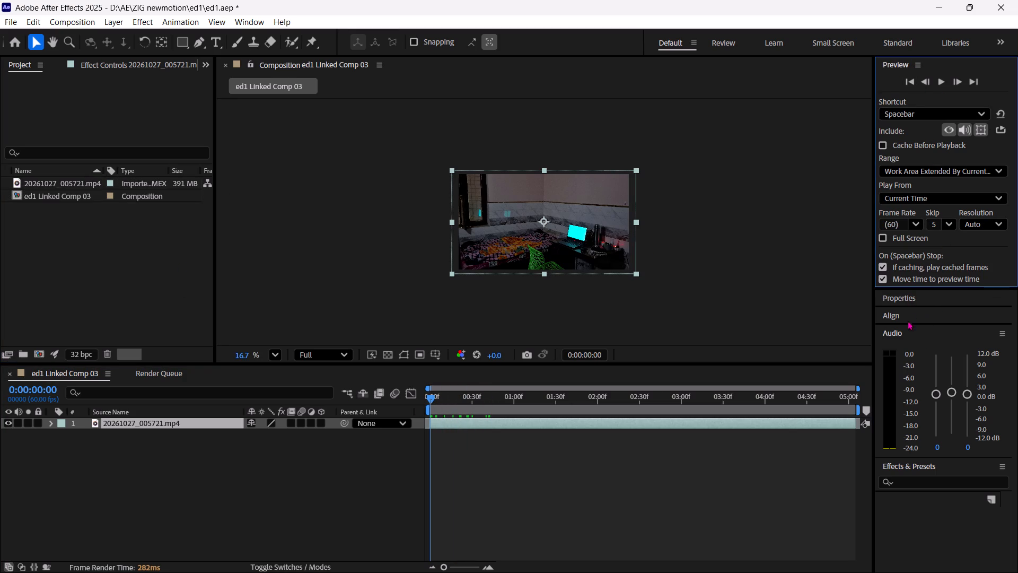
{"action": "left_click", "coordinate": [903, 336]}
{"action": "left_click", "coordinate": [904, 361]}
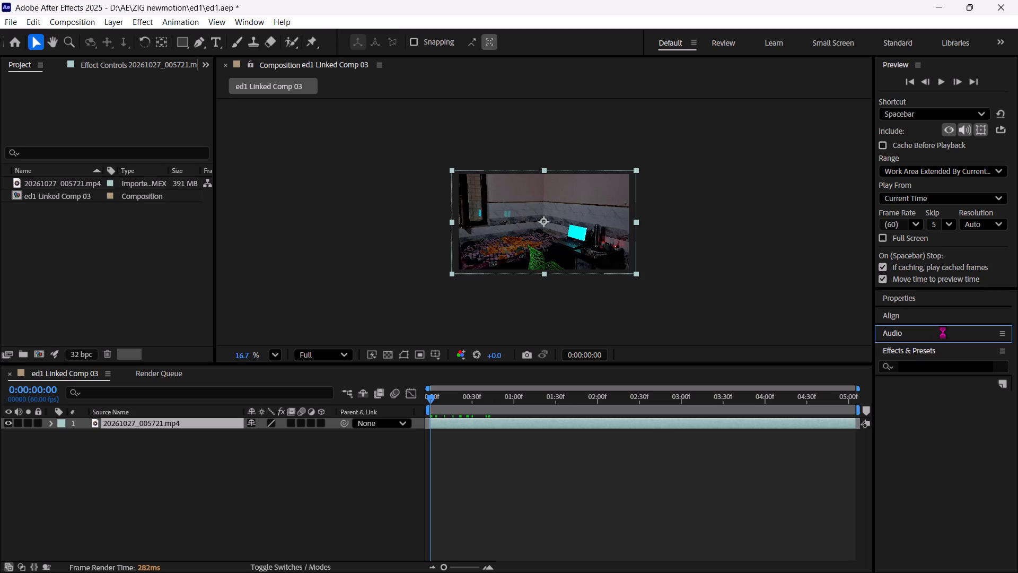
{"action": "key", "text": "m"}
{"action": "type", "text": "mo"}
{"action": "key", "text": "BackSpace"}
{"action": "key", "text": "BackSpace"}
{"action": "type", "text": "ocha"}
{"action": "left_click", "coordinate": [920, 394]}
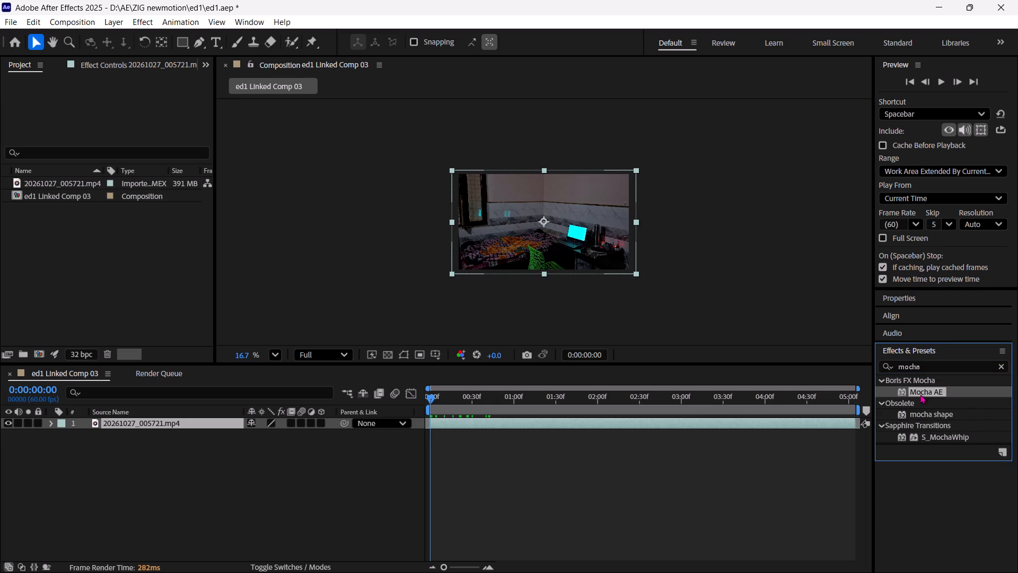
{"action": "left_click_drag", "start_coordinate": [919, 386], "coordinate": [890, 389]}
{"action": "left_click_drag", "start_coordinate": [922, 393], "coordinate": [907, 393]}
{"action": "left_click_drag", "start_coordinate": [907, 393], "coordinate": [611, 421]}
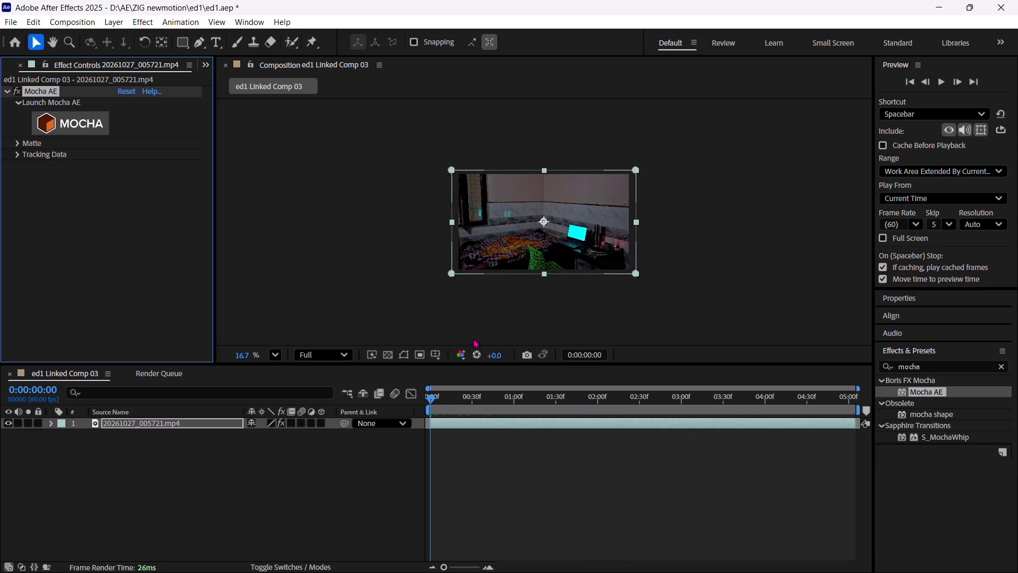
Launch Mocha AE from the layer's effect and postpone its registration.
{"action": "left_click", "coordinate": [85, 123]}
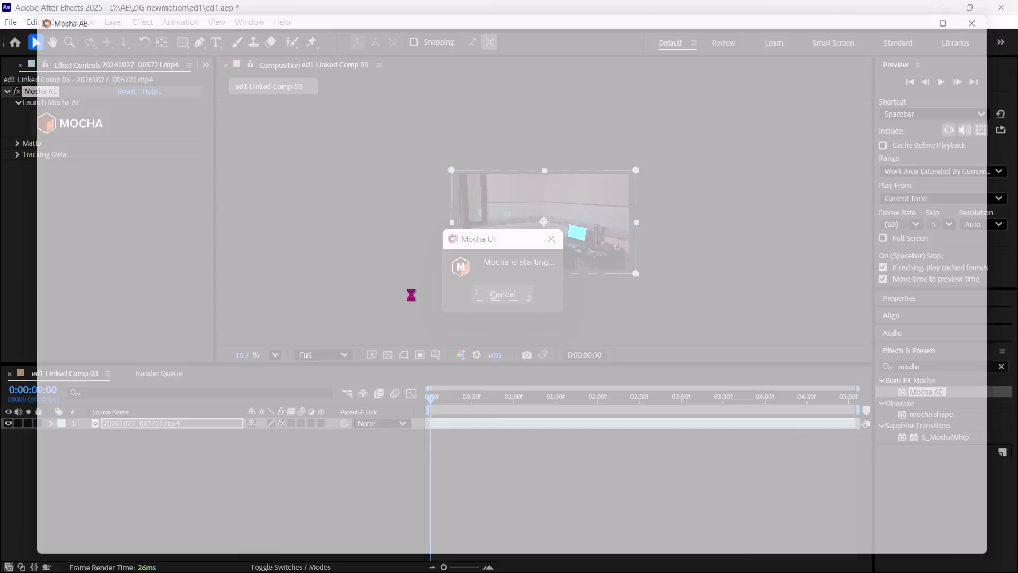
{"action": "left_click", "coordinate": [717, 456]}
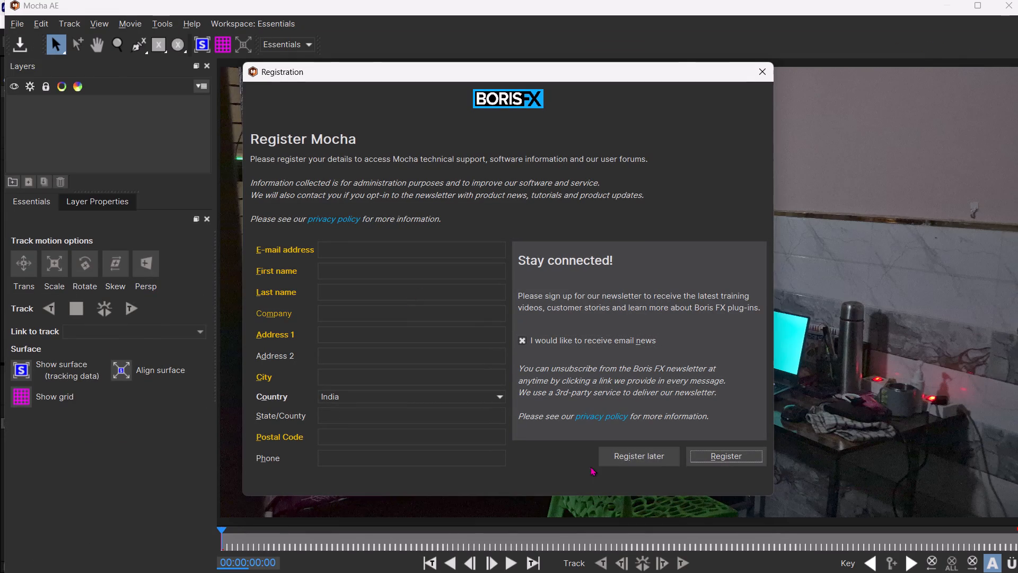
{"action": "left_click", "coordinate": [647, 448]}
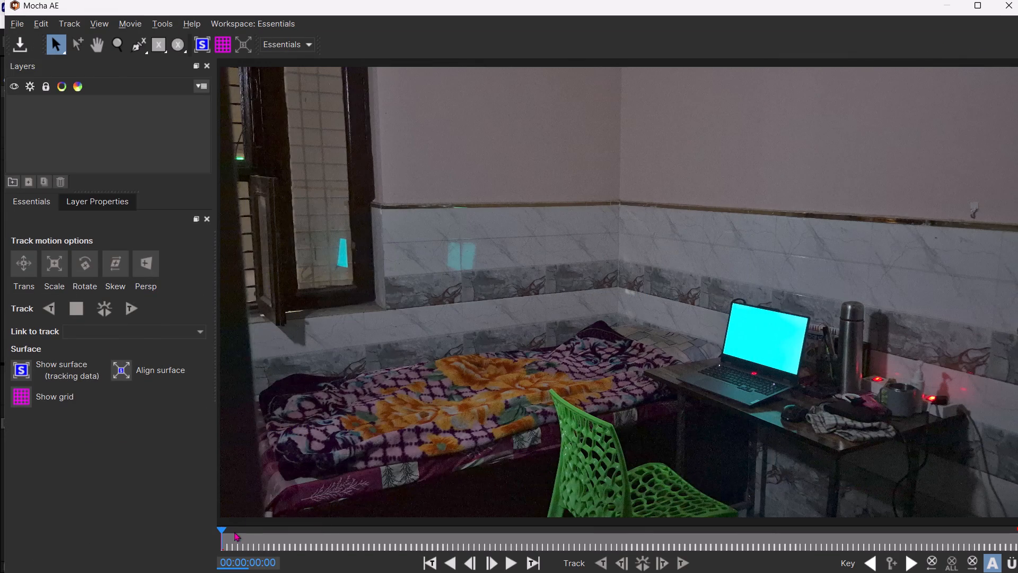
Scrub and play through the clip to examine the person's movement, stopping at 00:00:01:49 where his back faces the camera.
{"action": "left_click_drag", "start_coordinate": [234, 526], "coordinate": [242, 528]}
{"action": "left_click_drag", "start_coordinate": [220, 528], "coordinate": [248, 526]}
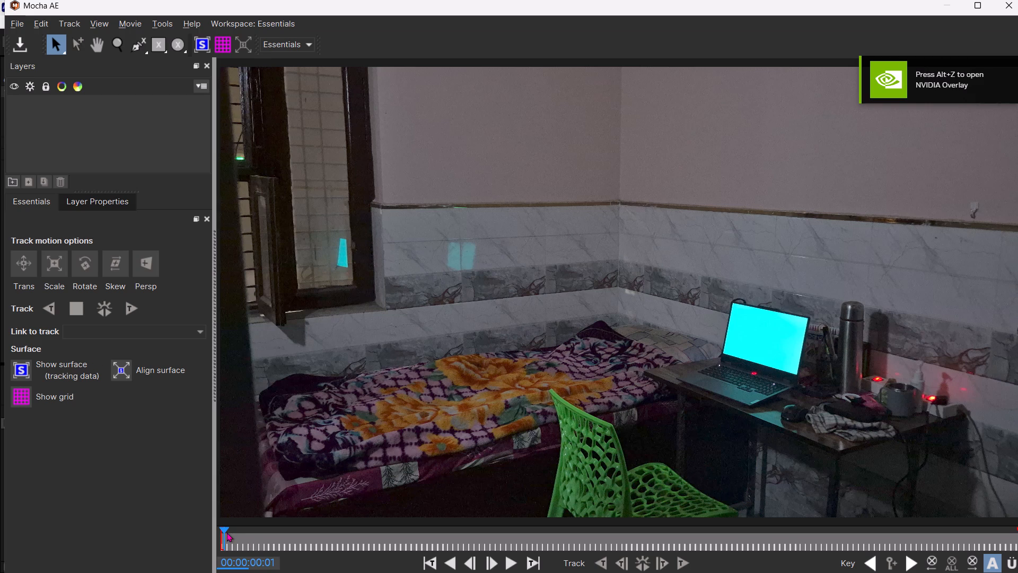
{"action": "left_click_drag", "start_coordinate": [227, 531], "coordinate": [240, 531]}
{"action": "left_click_drag", "start_coordinate": [236, 528], "coordinate": [259, 527]}
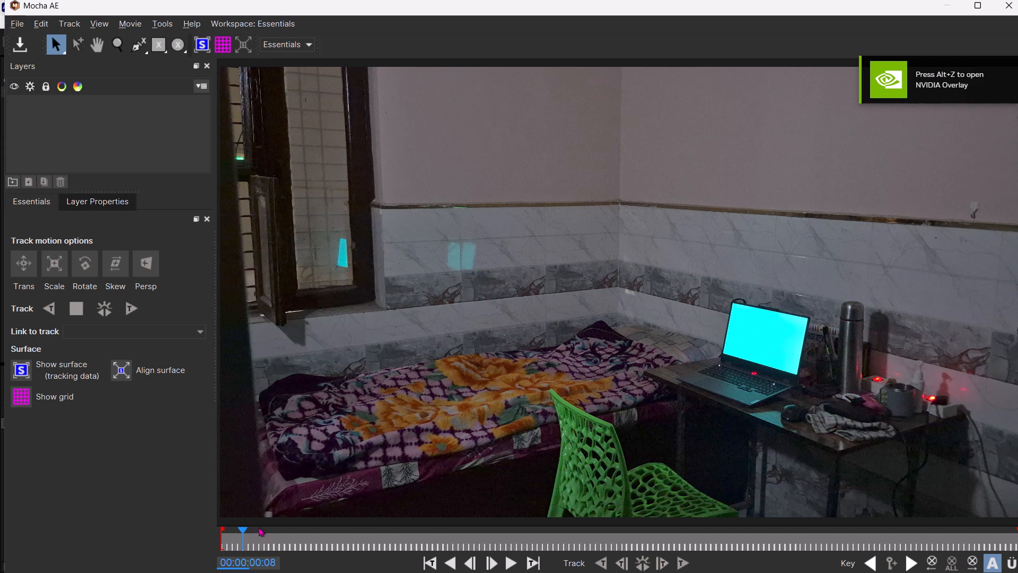
{"action": "left_click_drag", "start_coordinate": [267, 529], "coordinate": [299, 529]}
{"action": "left_click_drag", "start_coordinate": [294, 528], "coordinate": [168, 530]}
{"action": "key", "text": "space"}
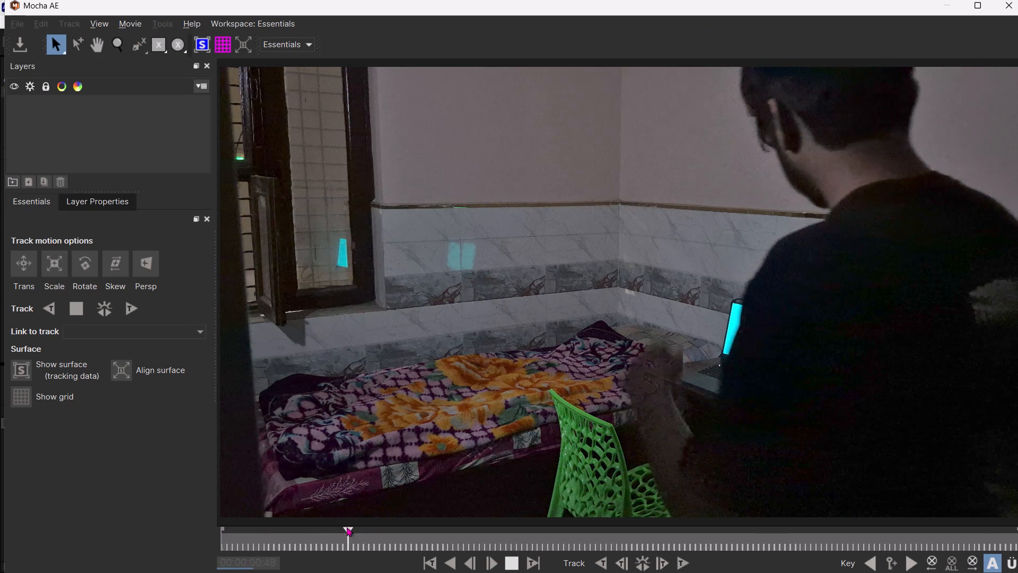
{"action": "left_click", "coordinate": [364, 531]}
{"action": "key", "text": "space"}
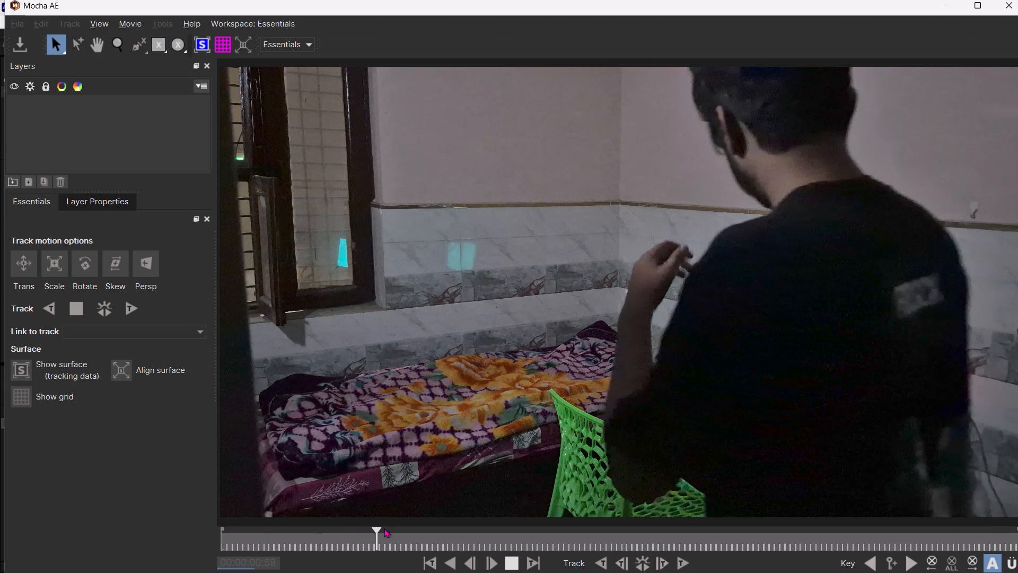
{"action": "left_click_drag", "start_coordinate": [377, 527], "coordinate": [481, 535]}
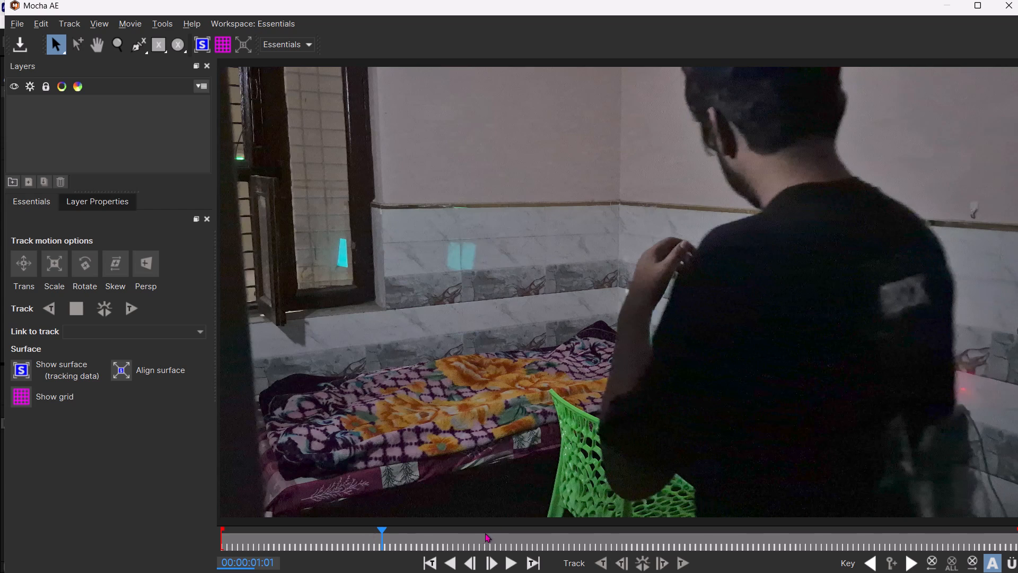
{"action": "left_click", "coordinate": [504, 529]}
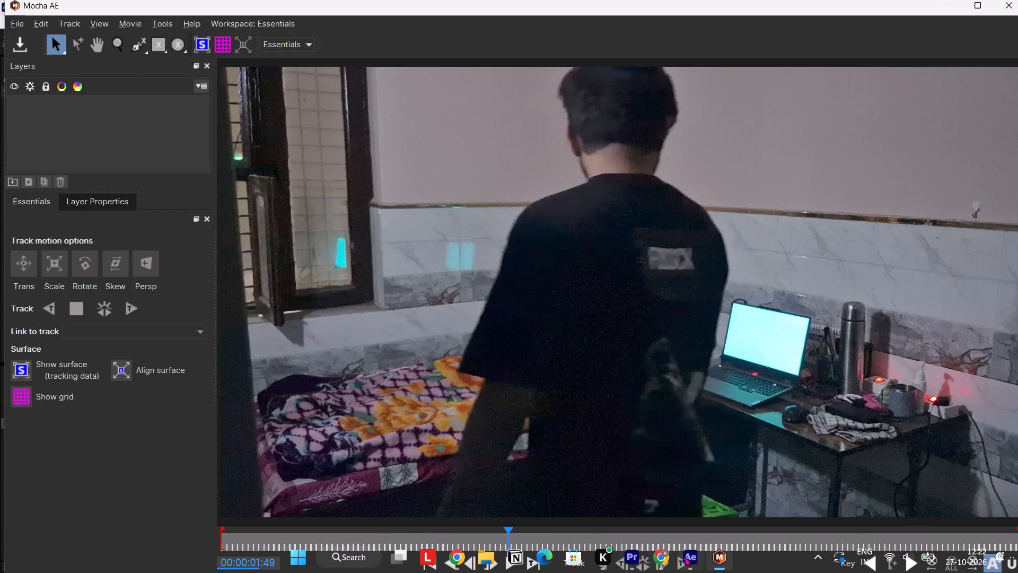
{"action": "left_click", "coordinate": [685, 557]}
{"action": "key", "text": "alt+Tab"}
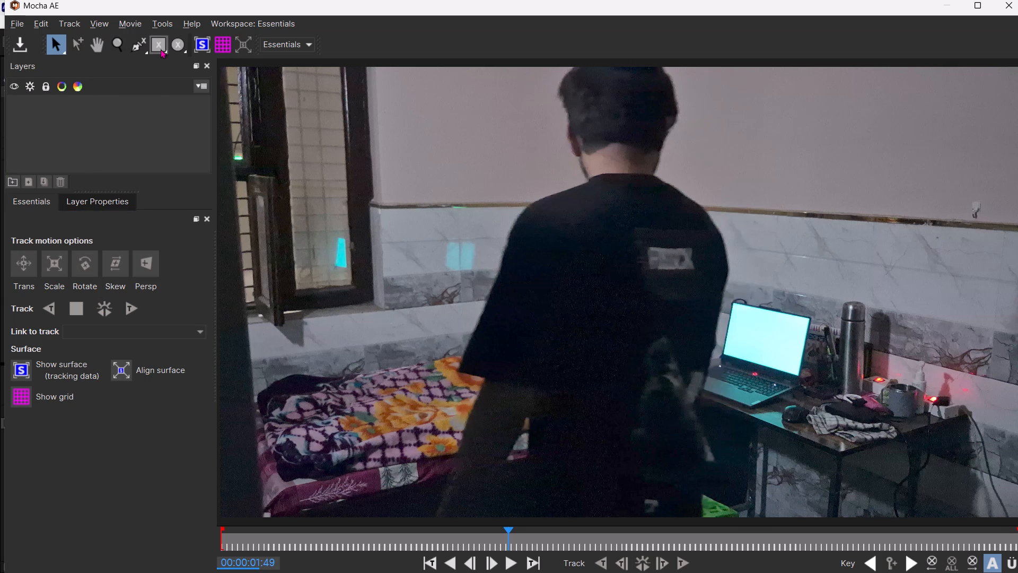
Start an X-Spline at the frame's bottom edge and trace the bed-side forearm up to the outer corner of the sleeve hem.
{"action": "left_click", "coordinate": [143, 45]}
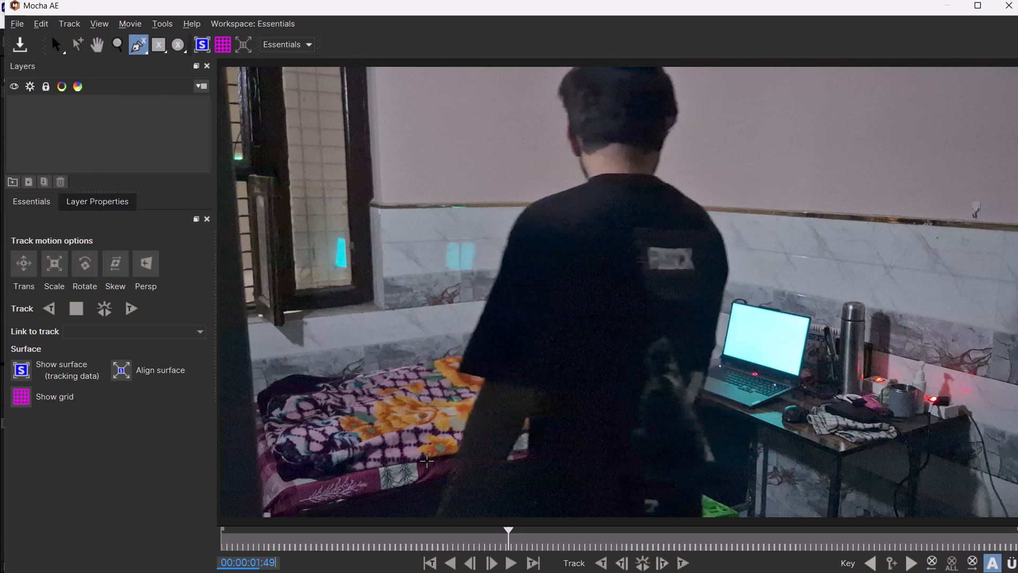
{"action": "left_click", "coordinate": [436, 517]}
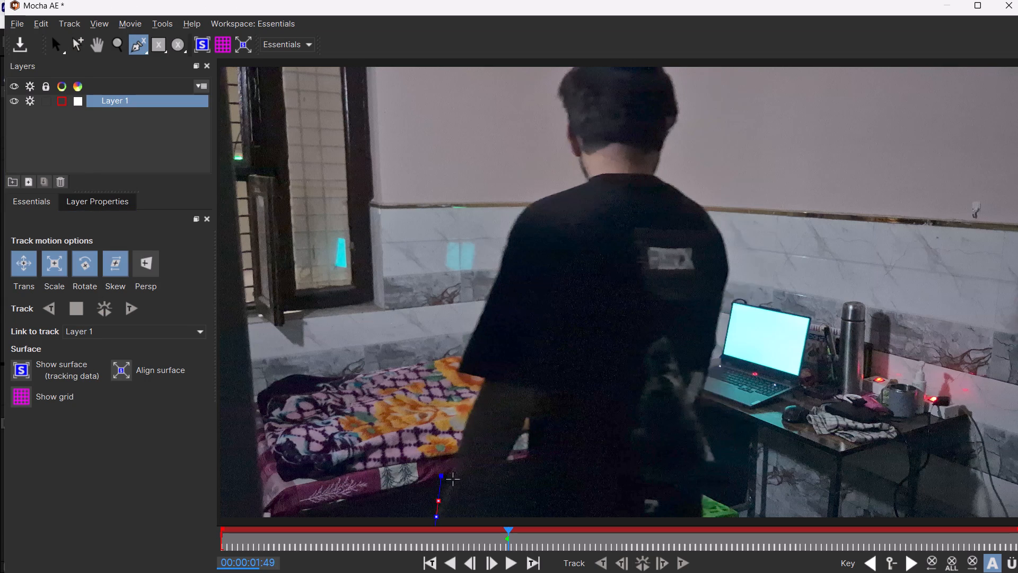
{"action": "left_click", "coordinate": [459, 456]}
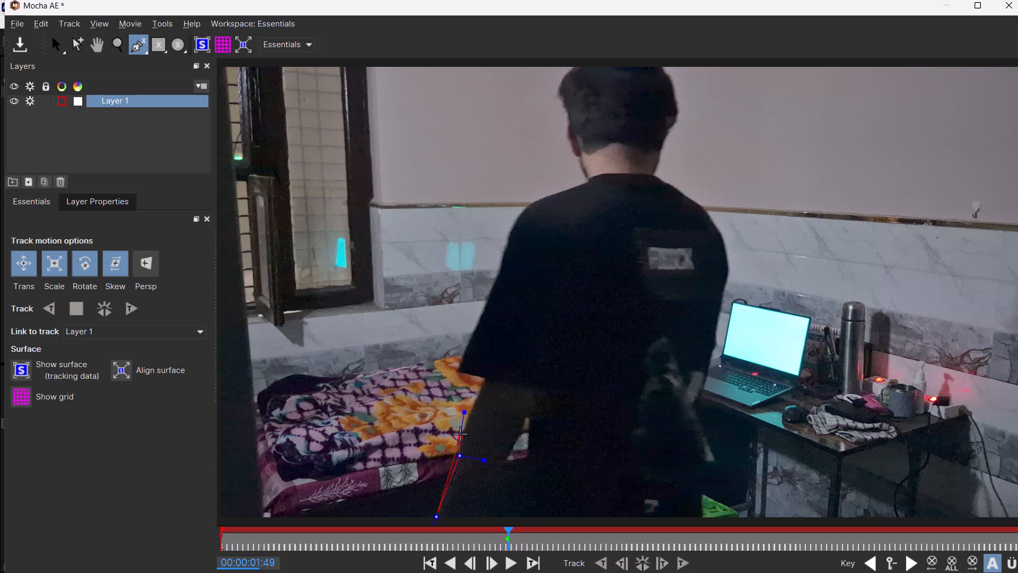
{"action": "left_click", "coordinate": [464, 428]}
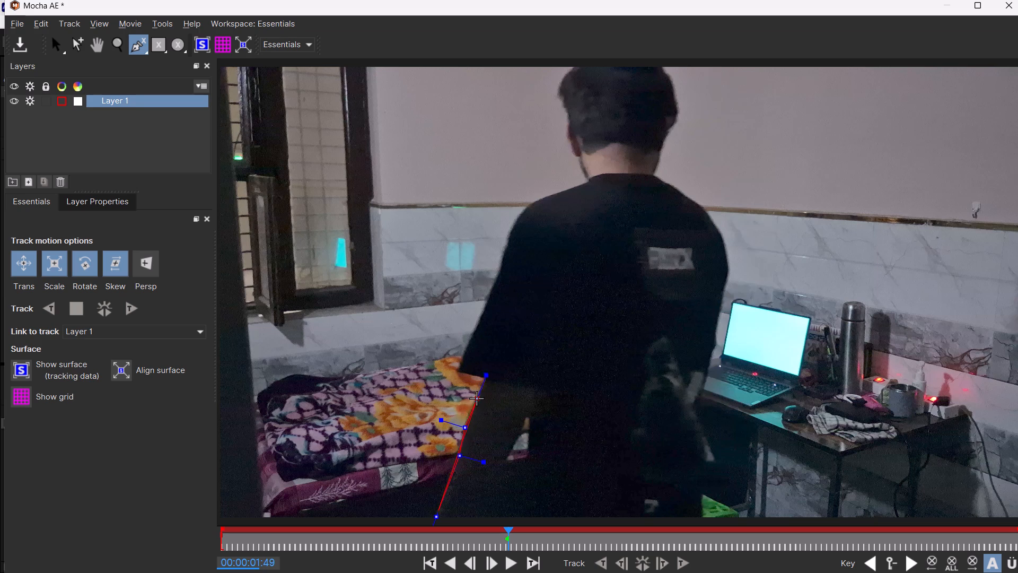
{"action": "left_click", "coordinate": [477, 399]}
{"action": "left_click", "coordinate": [485, 380]}
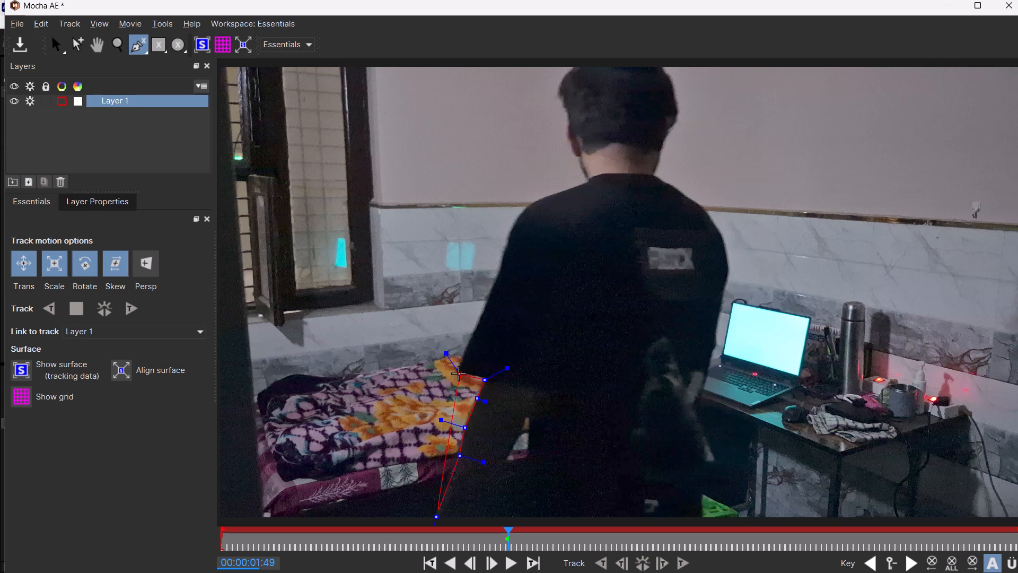
{"action": "left_click", "coordinate": [456, 371]}
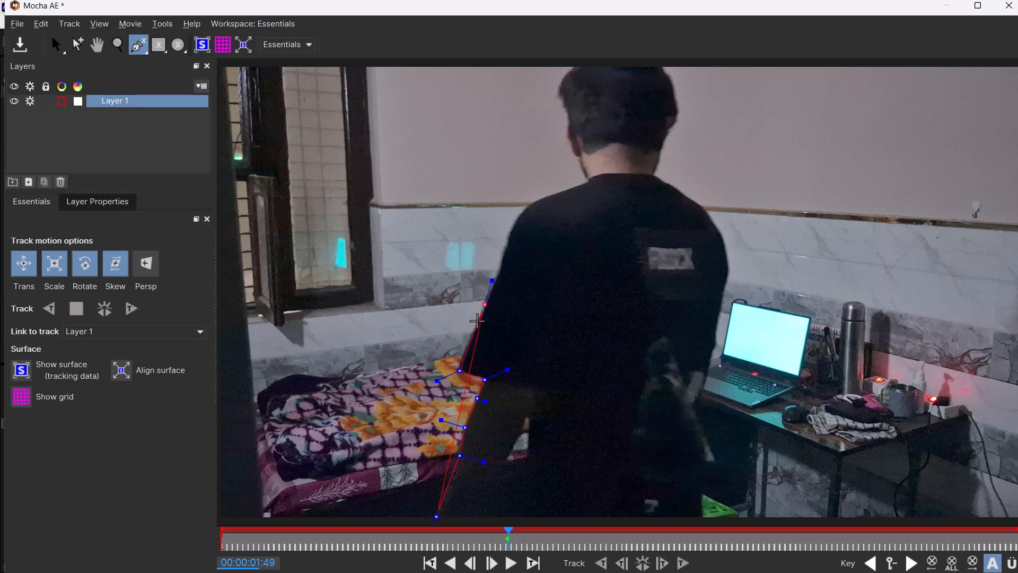
Continue the spline up the outer edge of the bed-side sleeve and over the shoulder to the base of the neck.
{"action": "left_click", "coordinate": [467, 351]}
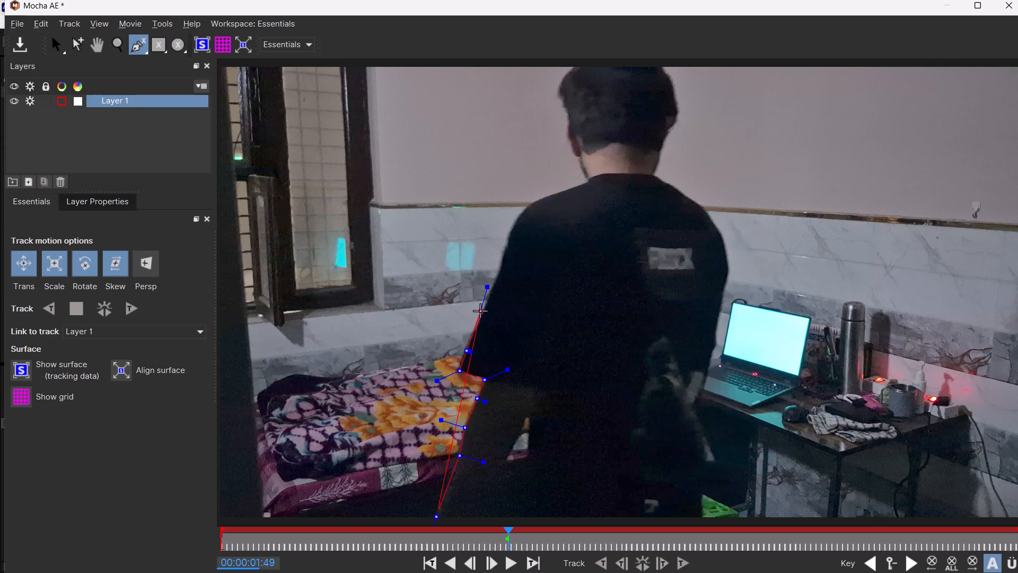
{"action": "left_click", "coordinate": [486, 302]}
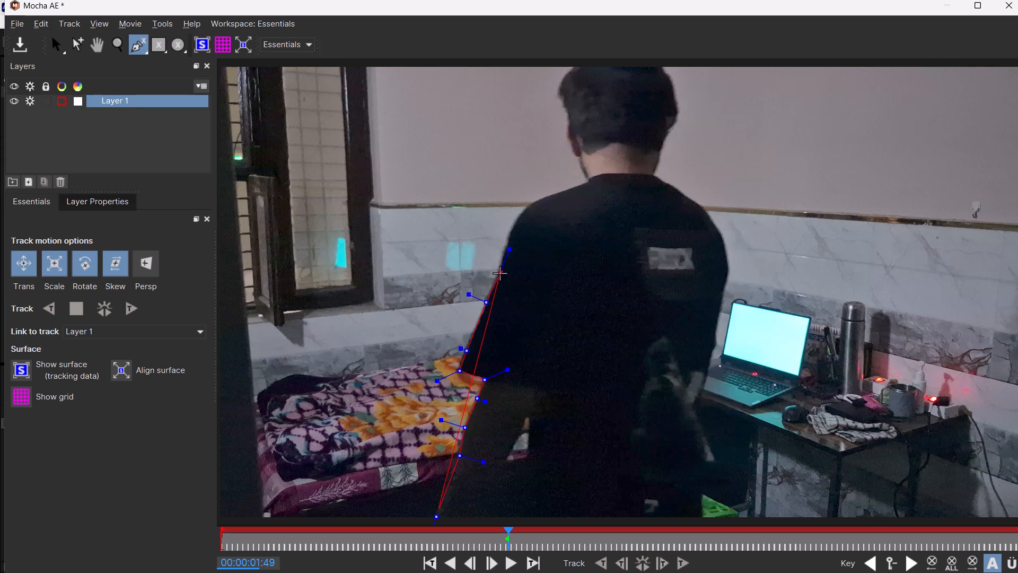
{"action": "left_click", "coordinate": [497, 275]}
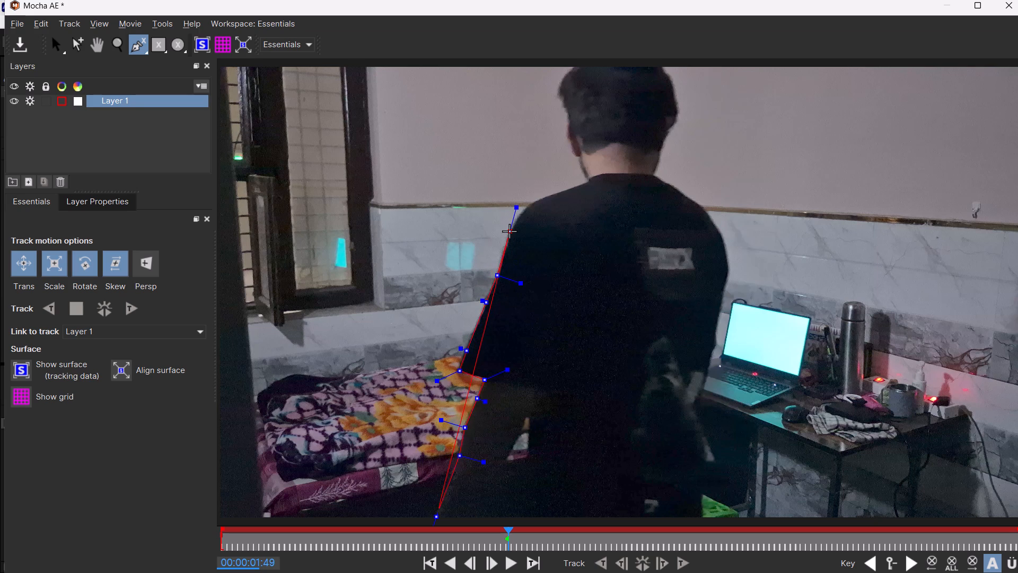
{"action": "left_click", "coordinate": [510, 232]}
{"action": "left_click", "coordinate": [524, 208]}
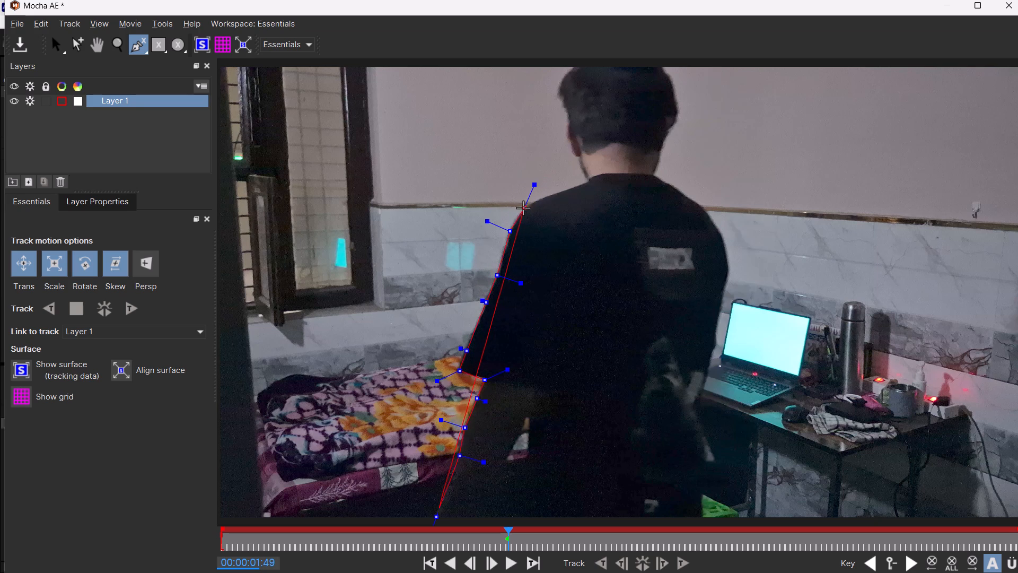
{"action": "left_click", "coordinate": [557, 191]}
{"action": "left_click", "coordinate": [586, 183]}
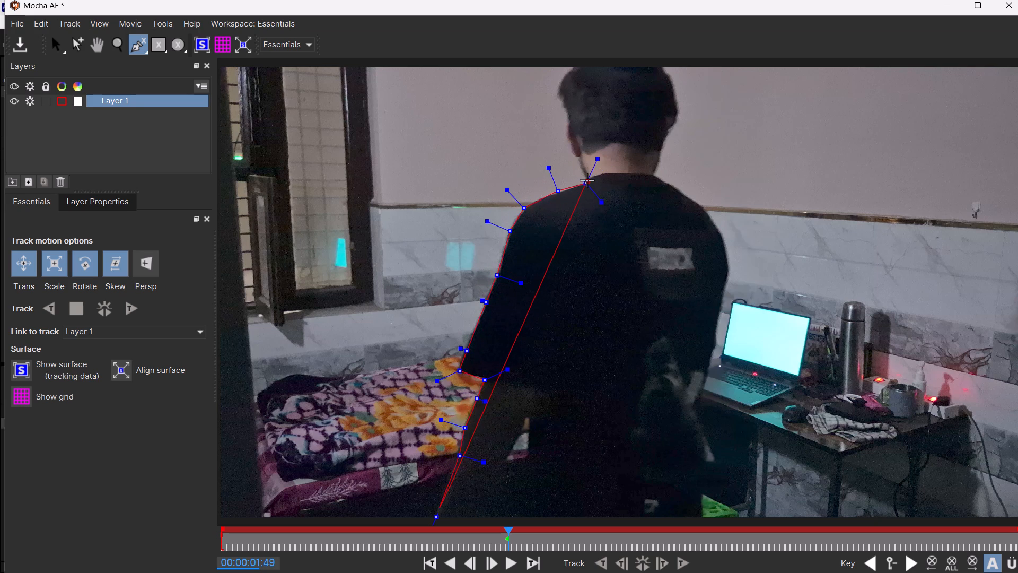
{"action": "left_click", "coordinate": [590, 179]}
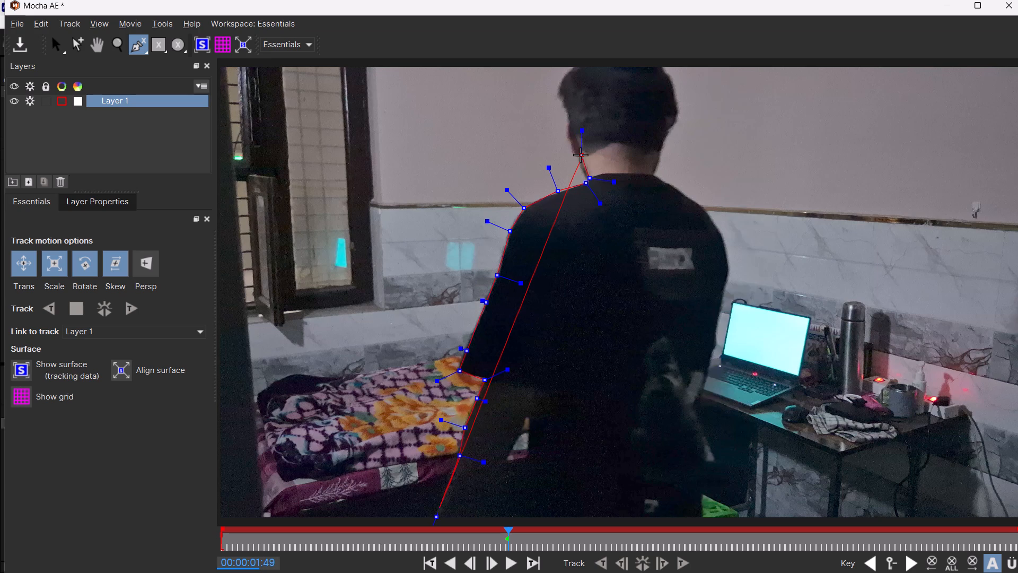
Trace the spline up the bed-side edge of the neck and around the ear.
{"action": "left_click", "coordinate": [581, 155]}
{"action": "scroll", "coordinate": [581, 155], "scroll_direction": "up", "scroll_amount": 8}
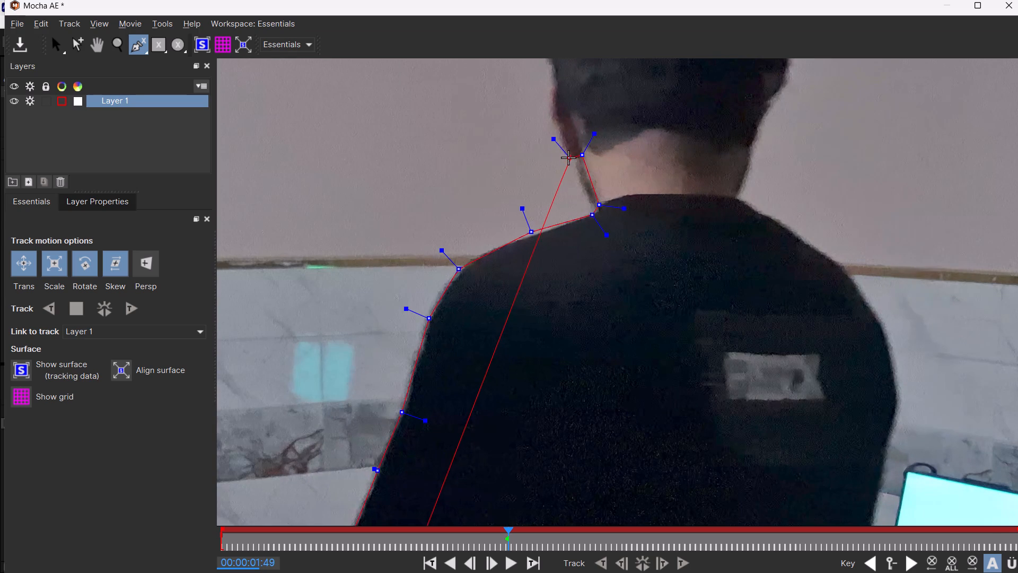
{"action": "left_click", "coordinate": [569, 158]}
{"action": "left_click", "coordinate": [558, 140]}
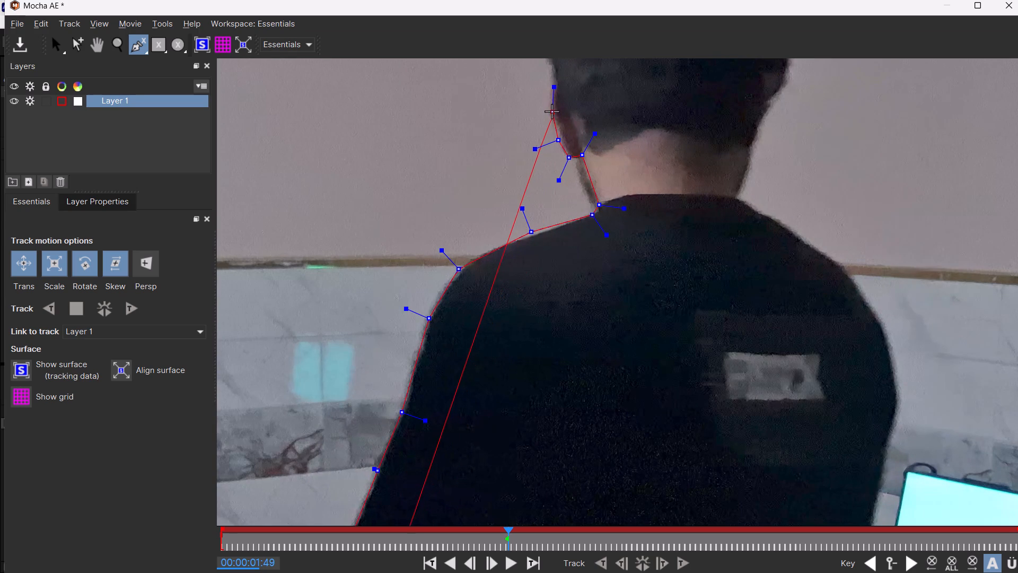
{"action": "left_click", "coordinate": [552, 111]}
{"action": "left_click", "coordinate": [556, 85]}
Extend the spline from above the ear up the bed-side edge of the hair towards the crown.
{"action": "scroll", "coordinate": [557, 106], "scroll_direction": "down", "scroll_amount": 5}
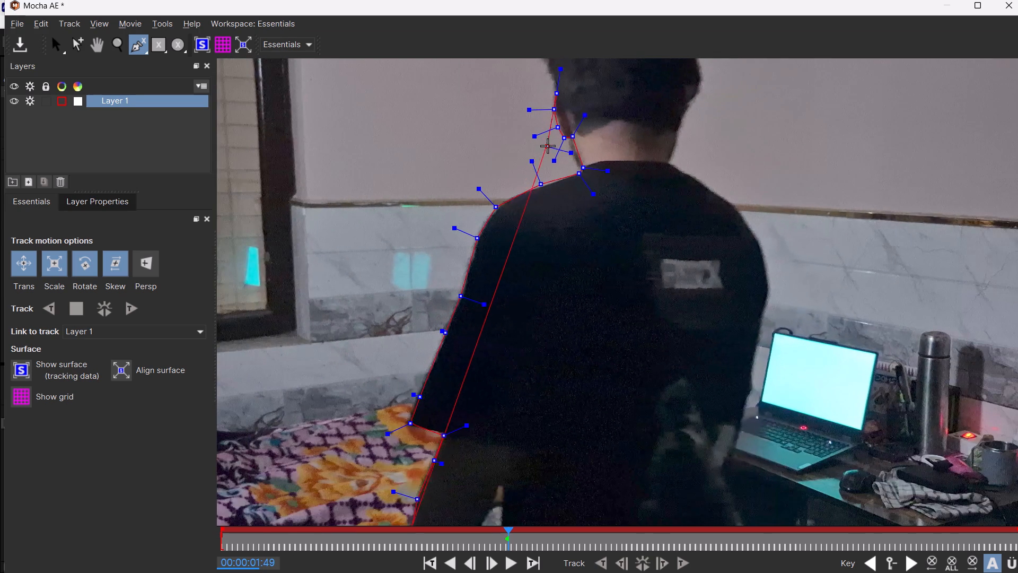
{"action": "scroll", "coordinate": [549, 149], "scroll_direction": "down", "scroll_amount": 4}
{"action": "scroll", "coordinate": [548, 67], "scroll_direction": "down", "scroll_amount": 1}
{"action": "scroll", "coordinate": [548, 67], "scroll_direction": "up", "scroll_amount": 5}
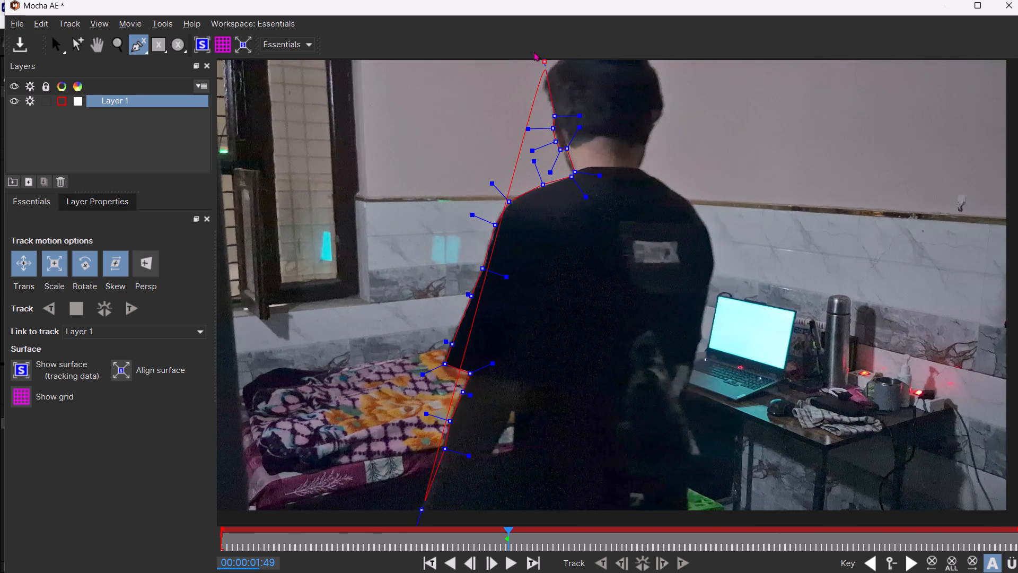
{"action": "scroll", "coordinate": [538, 68], "scroll_direction": "up", "scroll_amount": 6}
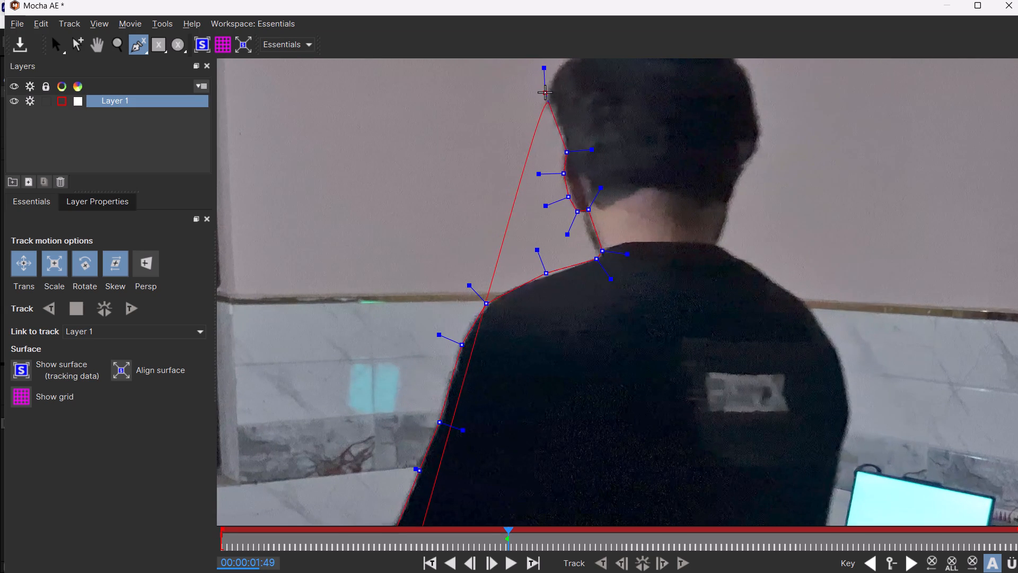
{"action": "left_click", "coordinate": [546, 93]}
{"action": "left_click", "coordinate": [559, 65]}
Carry the spline across the top of the head and down the upper desk-side edge of the hair.
{"action": "scroll", "coordinate": [559, 65], "scroll_direction": "down", "scroll_amount": 6}
{"action": "scroll", "coordinate": [575, 146], "scroll_direction": "down", "scroll_amount": 4}
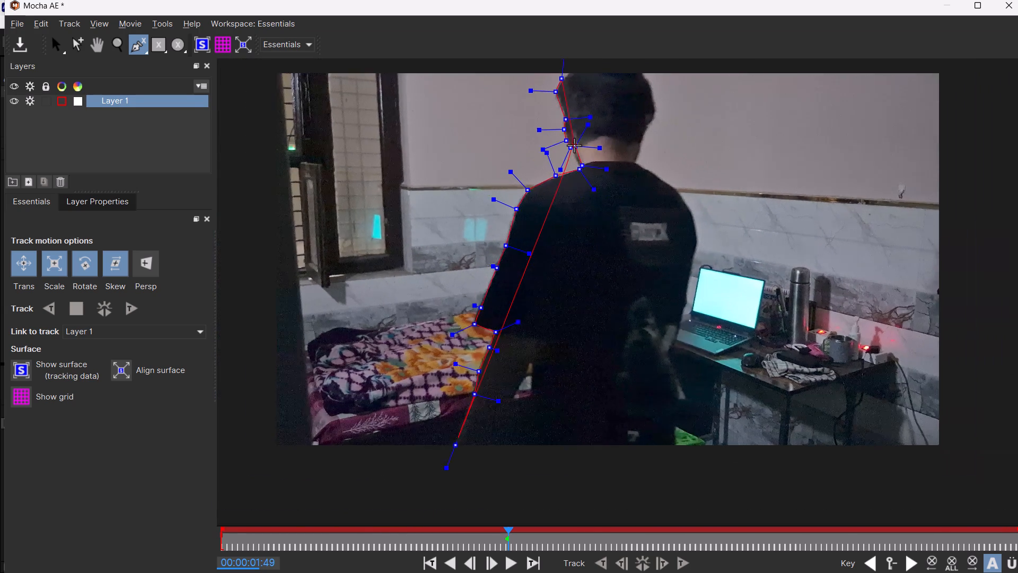
{"action": "scroll", "coordinate": [575, 146], "scroll_direction": "down", "scroll_amount": 2}
{"action": "left_click", "coordinate": [572, 95]}
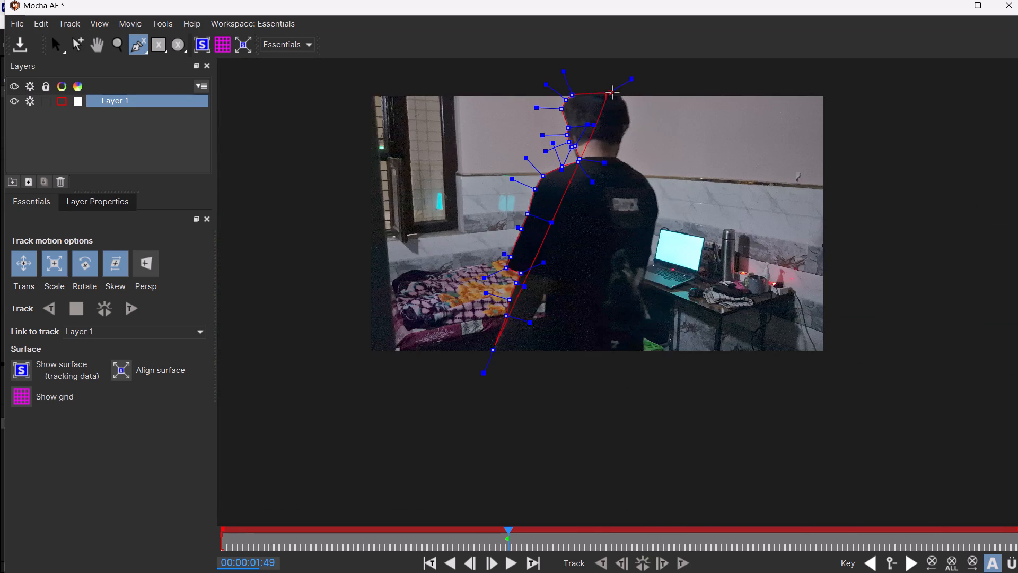
{"action": "left_click", "coordinate": [619, 93]}
{"action": "left_click", "coordinate": [627, 106]}
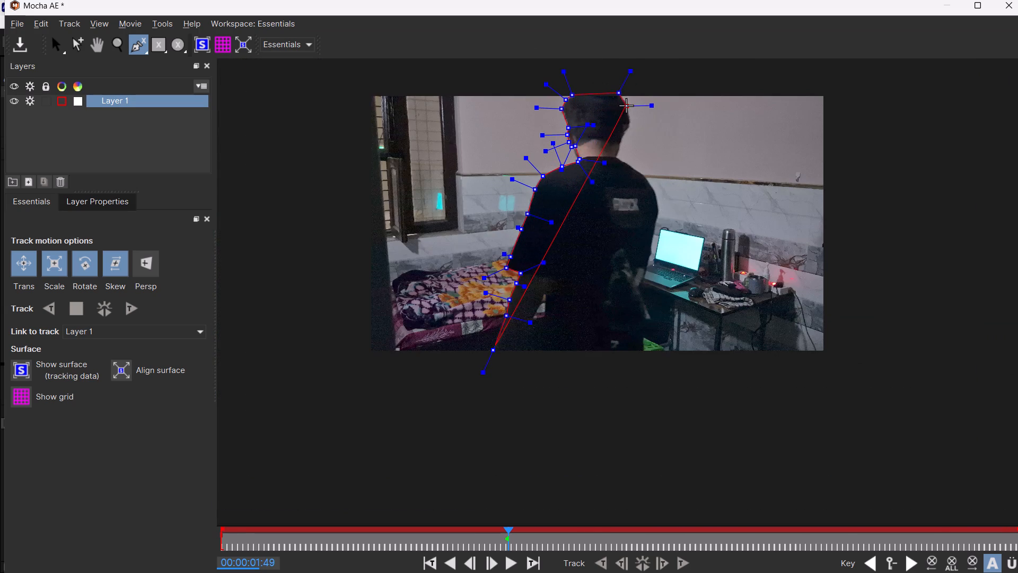
{"action": "left_click", "coordinate": [630, 121]}
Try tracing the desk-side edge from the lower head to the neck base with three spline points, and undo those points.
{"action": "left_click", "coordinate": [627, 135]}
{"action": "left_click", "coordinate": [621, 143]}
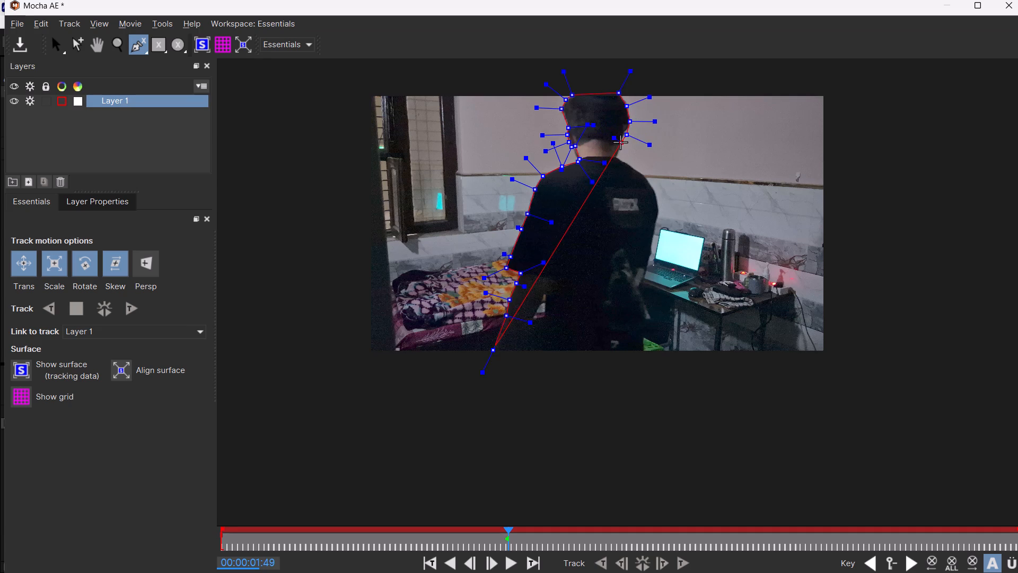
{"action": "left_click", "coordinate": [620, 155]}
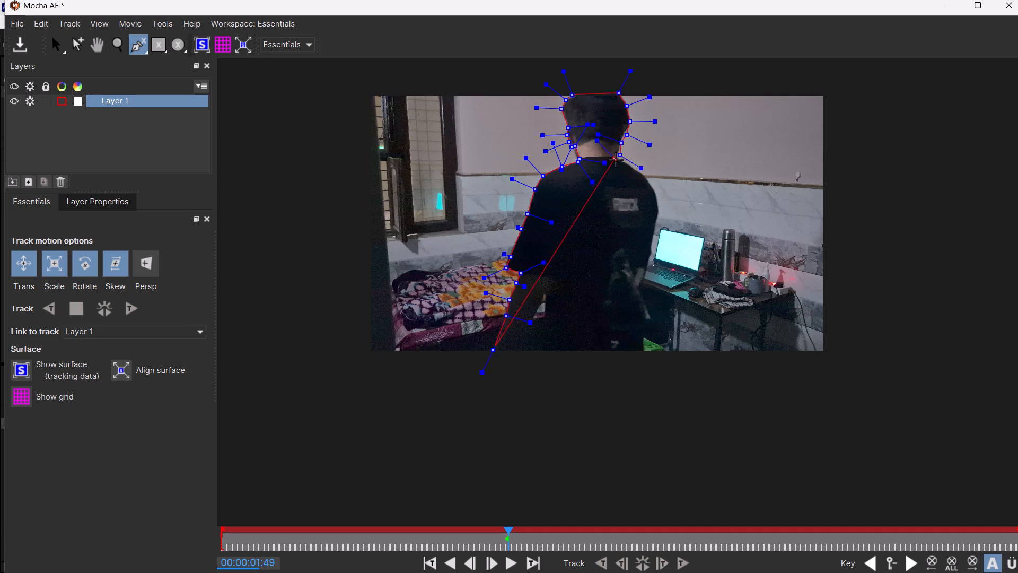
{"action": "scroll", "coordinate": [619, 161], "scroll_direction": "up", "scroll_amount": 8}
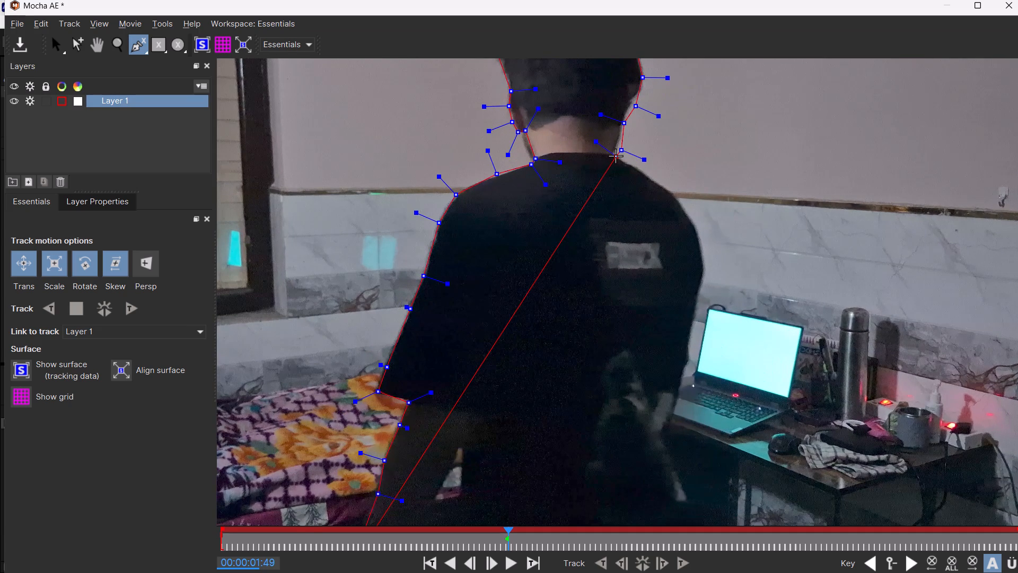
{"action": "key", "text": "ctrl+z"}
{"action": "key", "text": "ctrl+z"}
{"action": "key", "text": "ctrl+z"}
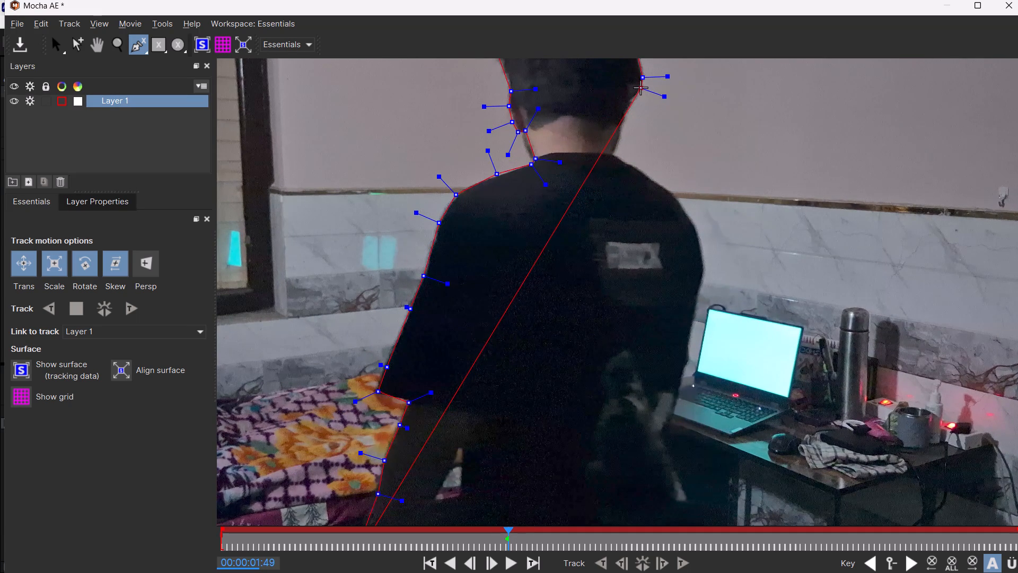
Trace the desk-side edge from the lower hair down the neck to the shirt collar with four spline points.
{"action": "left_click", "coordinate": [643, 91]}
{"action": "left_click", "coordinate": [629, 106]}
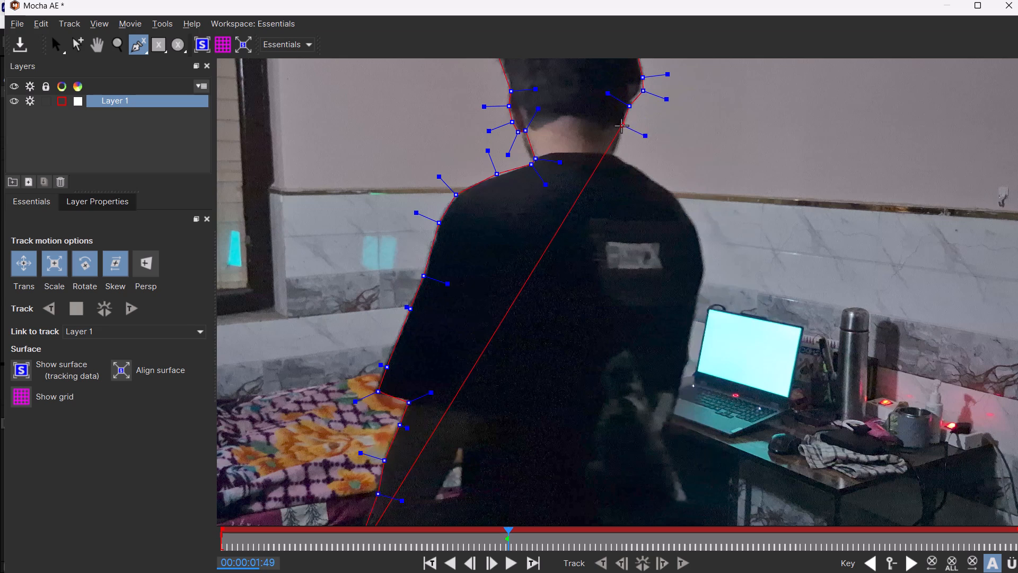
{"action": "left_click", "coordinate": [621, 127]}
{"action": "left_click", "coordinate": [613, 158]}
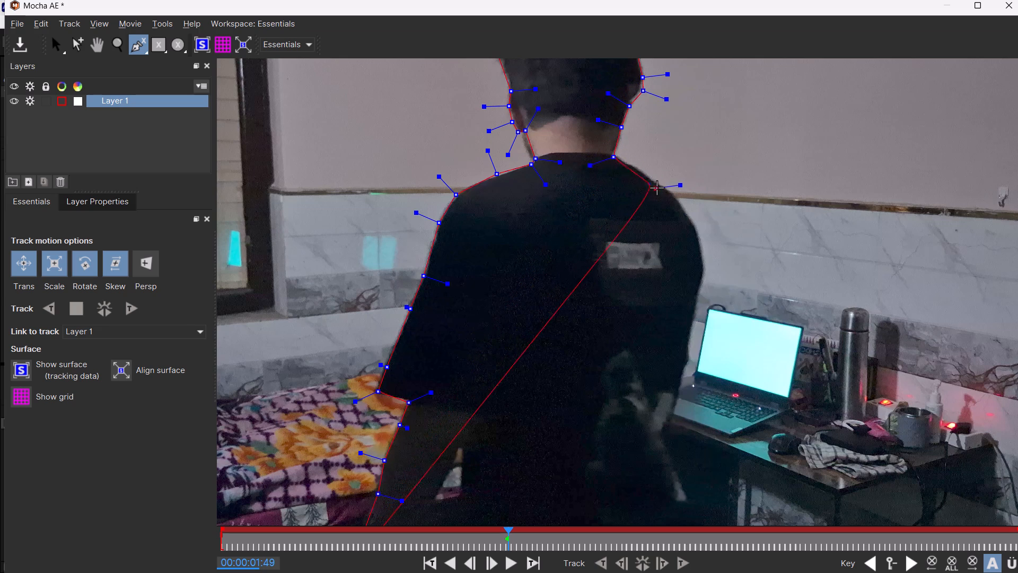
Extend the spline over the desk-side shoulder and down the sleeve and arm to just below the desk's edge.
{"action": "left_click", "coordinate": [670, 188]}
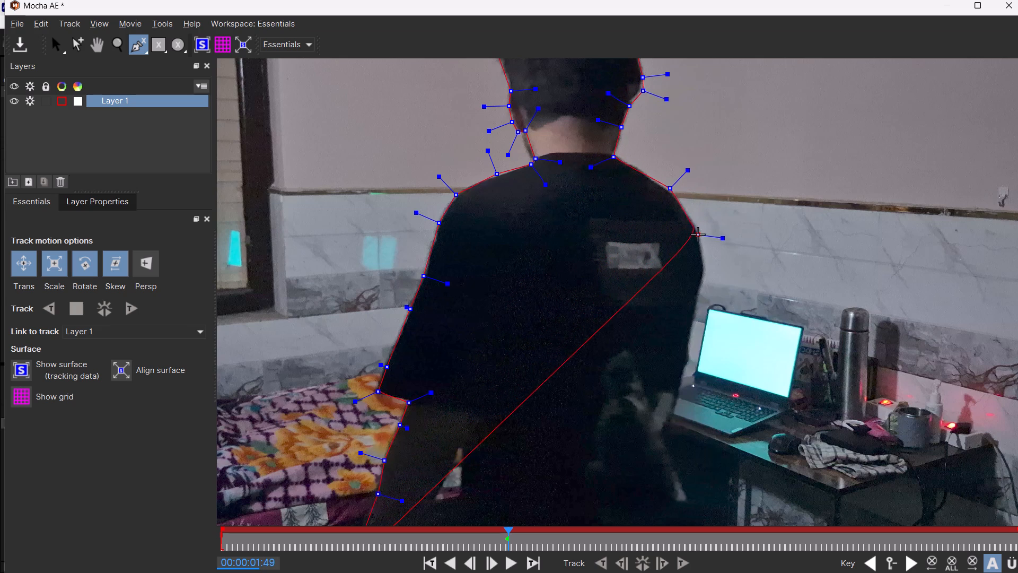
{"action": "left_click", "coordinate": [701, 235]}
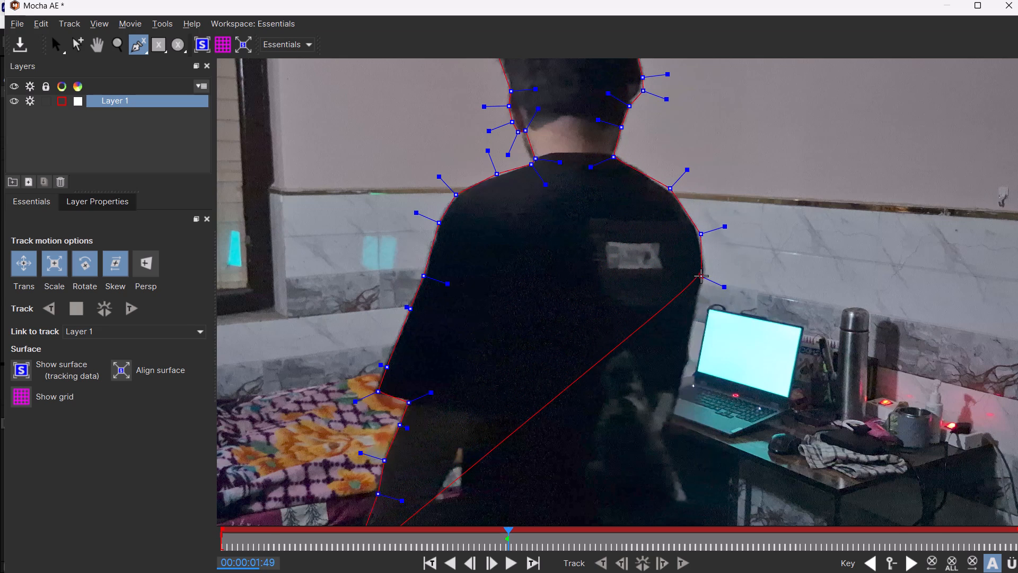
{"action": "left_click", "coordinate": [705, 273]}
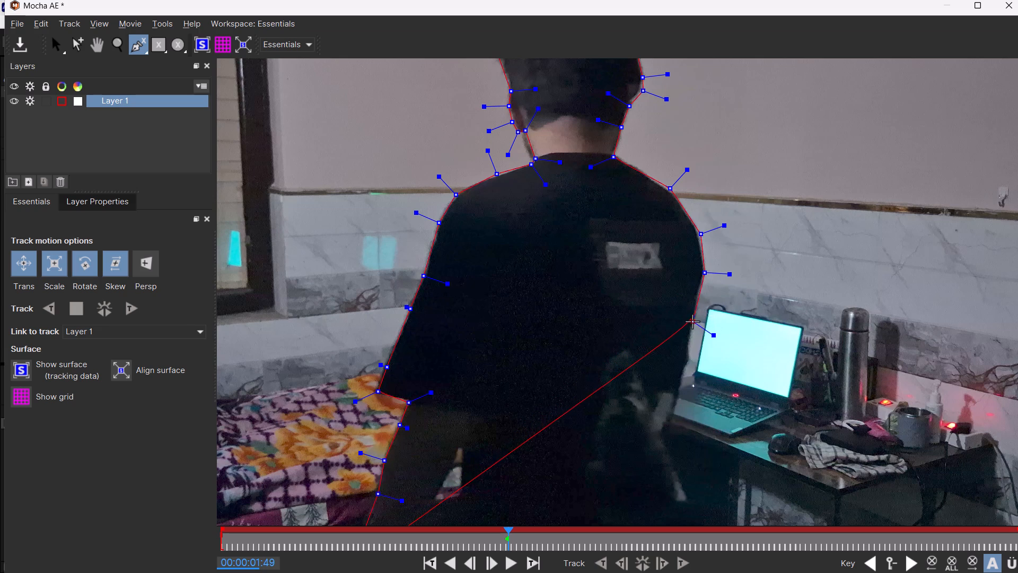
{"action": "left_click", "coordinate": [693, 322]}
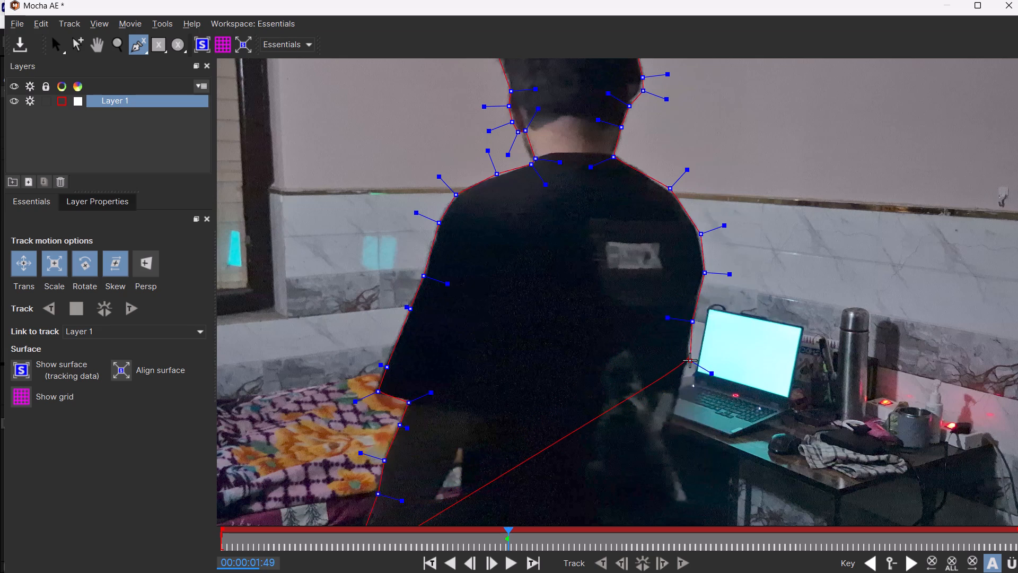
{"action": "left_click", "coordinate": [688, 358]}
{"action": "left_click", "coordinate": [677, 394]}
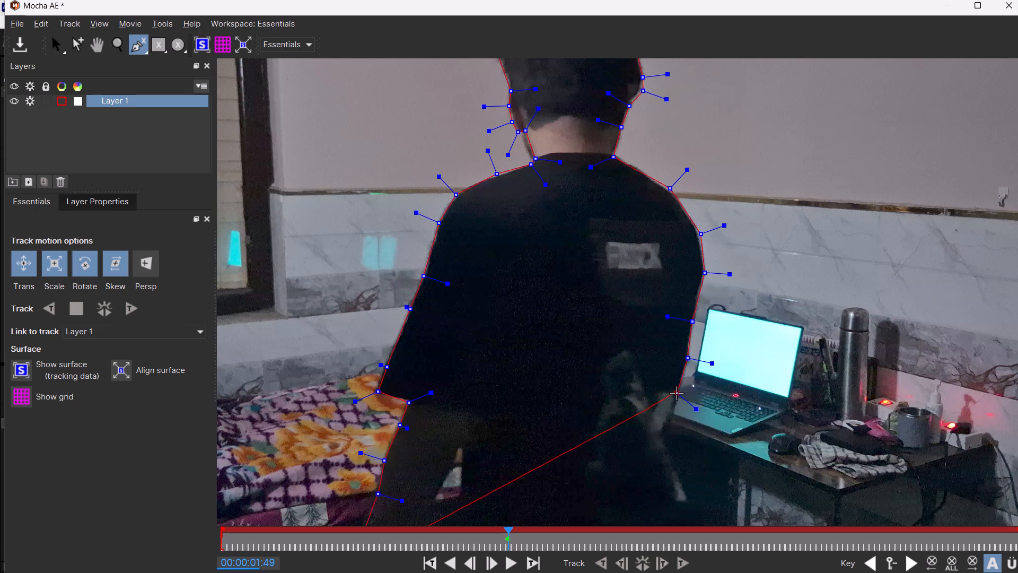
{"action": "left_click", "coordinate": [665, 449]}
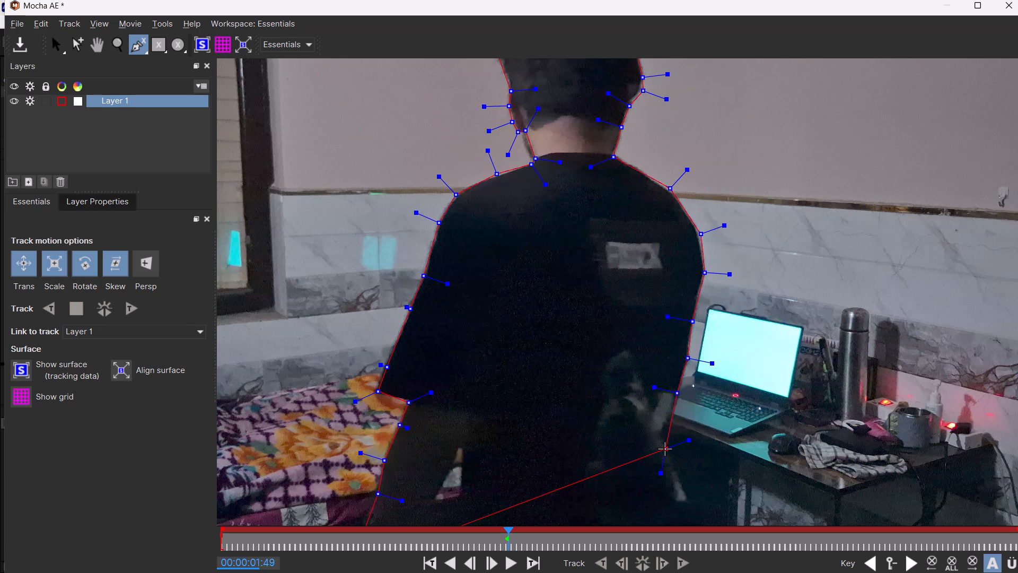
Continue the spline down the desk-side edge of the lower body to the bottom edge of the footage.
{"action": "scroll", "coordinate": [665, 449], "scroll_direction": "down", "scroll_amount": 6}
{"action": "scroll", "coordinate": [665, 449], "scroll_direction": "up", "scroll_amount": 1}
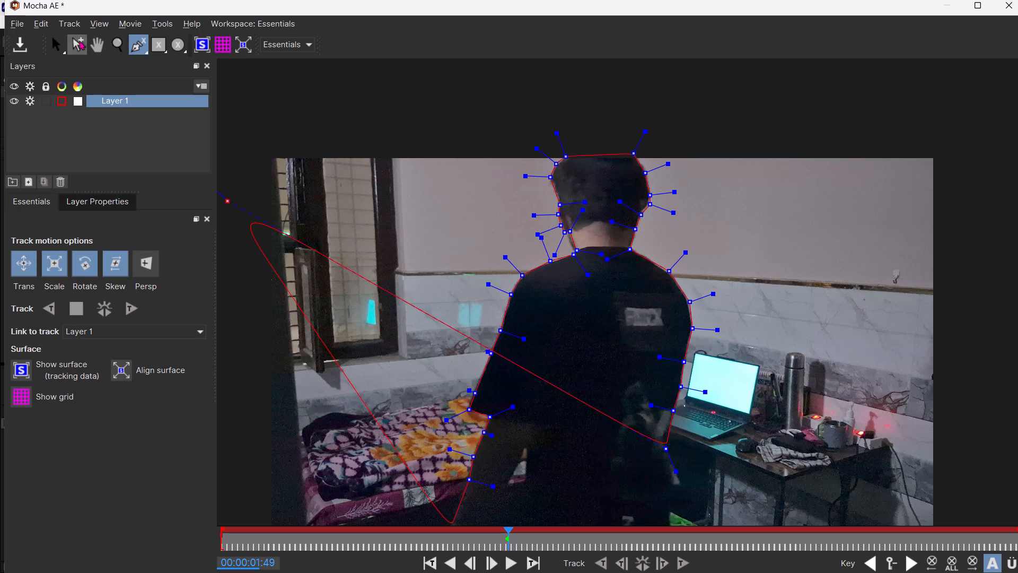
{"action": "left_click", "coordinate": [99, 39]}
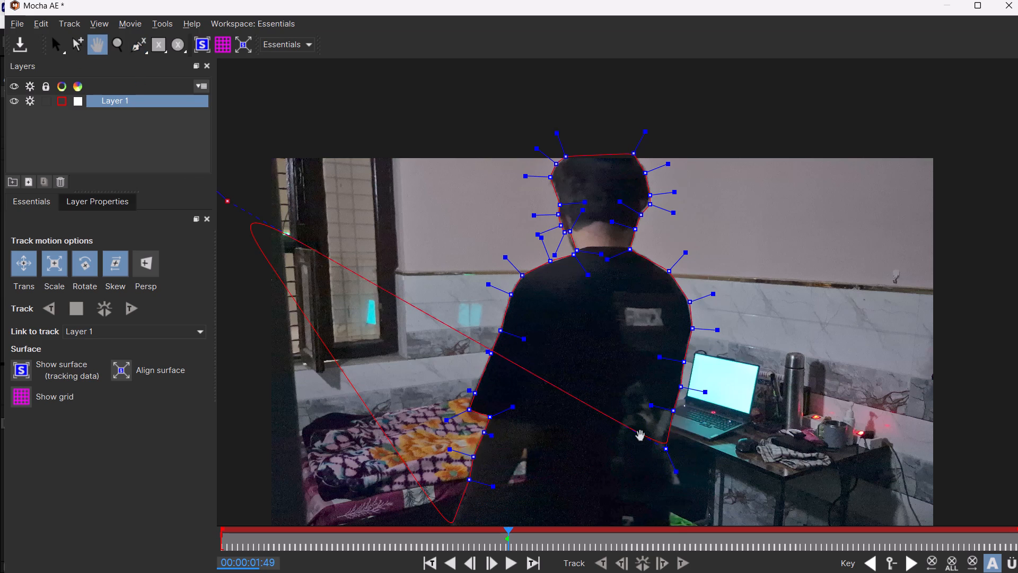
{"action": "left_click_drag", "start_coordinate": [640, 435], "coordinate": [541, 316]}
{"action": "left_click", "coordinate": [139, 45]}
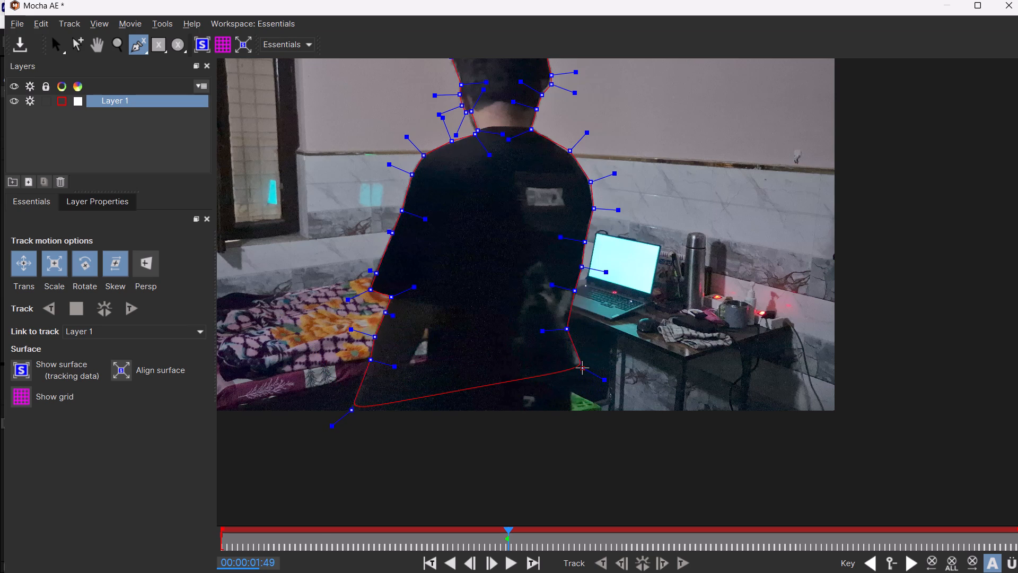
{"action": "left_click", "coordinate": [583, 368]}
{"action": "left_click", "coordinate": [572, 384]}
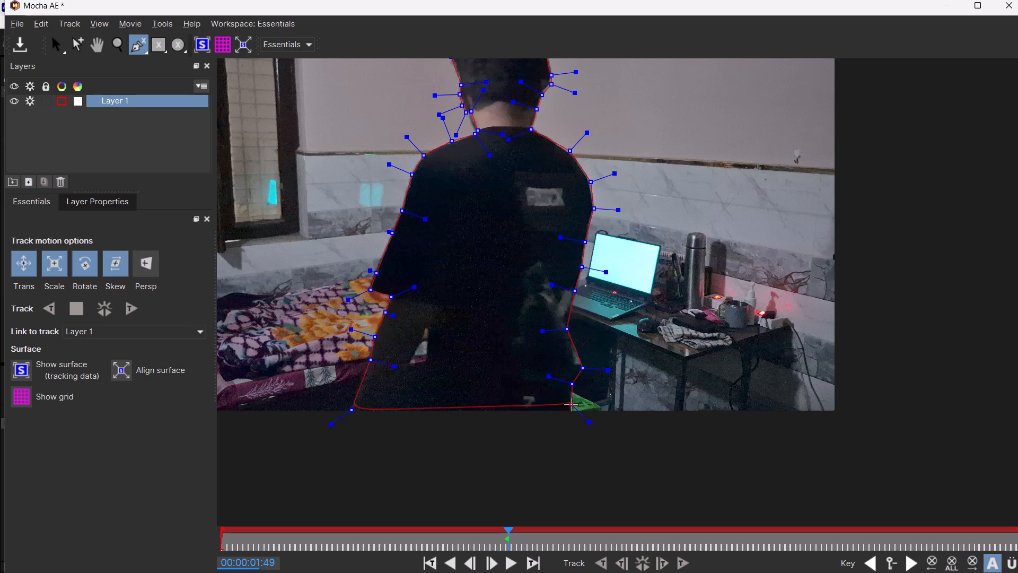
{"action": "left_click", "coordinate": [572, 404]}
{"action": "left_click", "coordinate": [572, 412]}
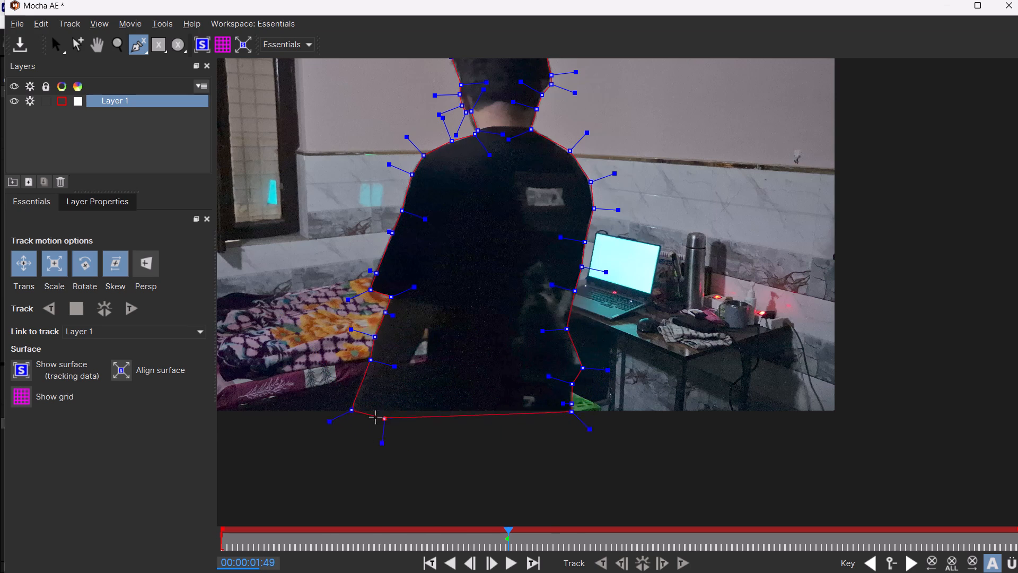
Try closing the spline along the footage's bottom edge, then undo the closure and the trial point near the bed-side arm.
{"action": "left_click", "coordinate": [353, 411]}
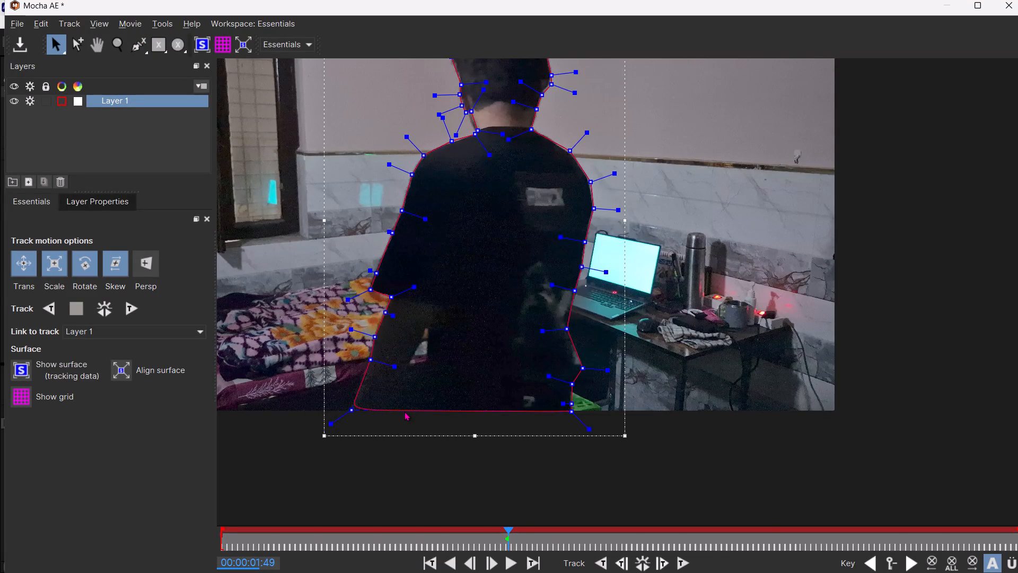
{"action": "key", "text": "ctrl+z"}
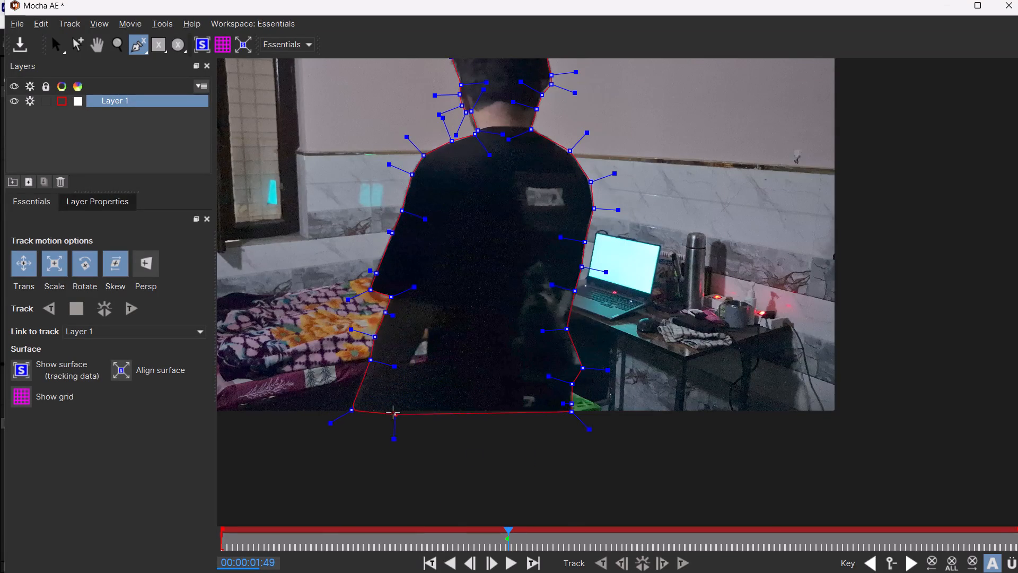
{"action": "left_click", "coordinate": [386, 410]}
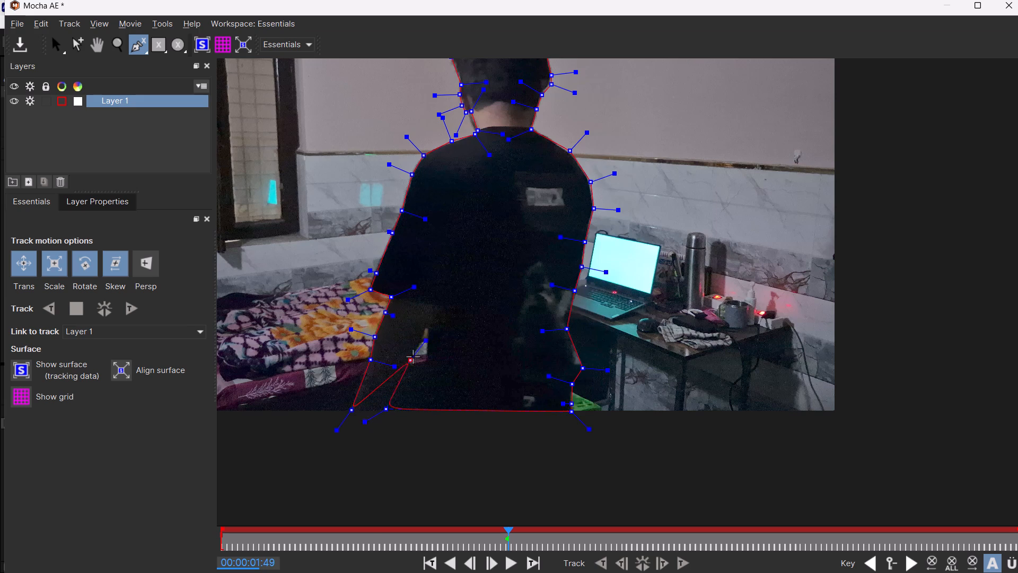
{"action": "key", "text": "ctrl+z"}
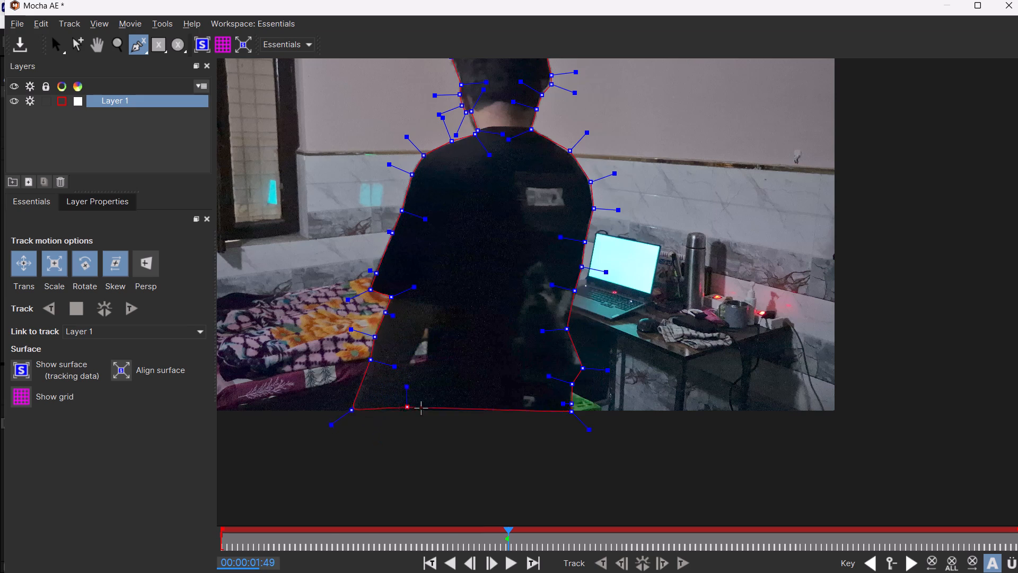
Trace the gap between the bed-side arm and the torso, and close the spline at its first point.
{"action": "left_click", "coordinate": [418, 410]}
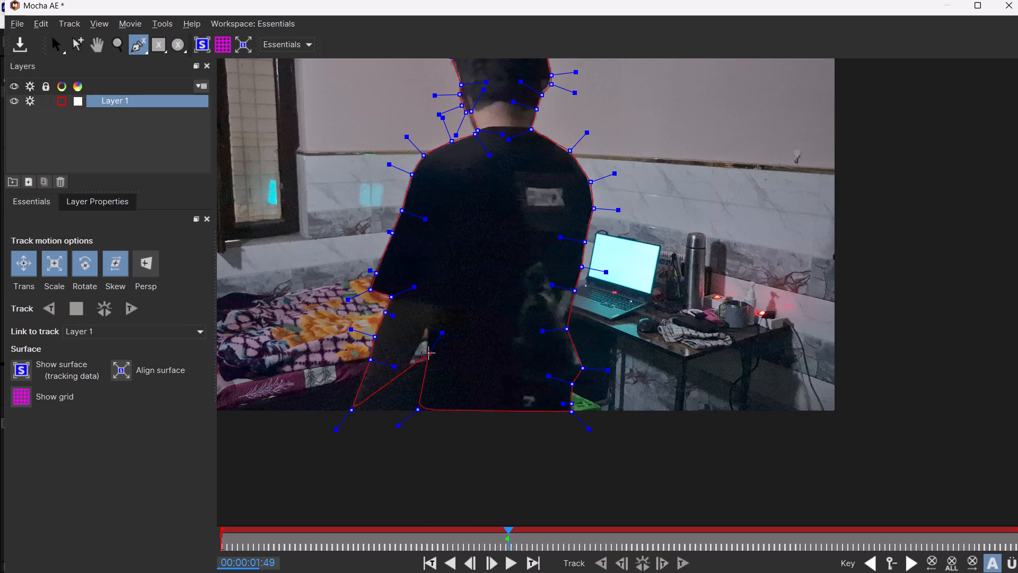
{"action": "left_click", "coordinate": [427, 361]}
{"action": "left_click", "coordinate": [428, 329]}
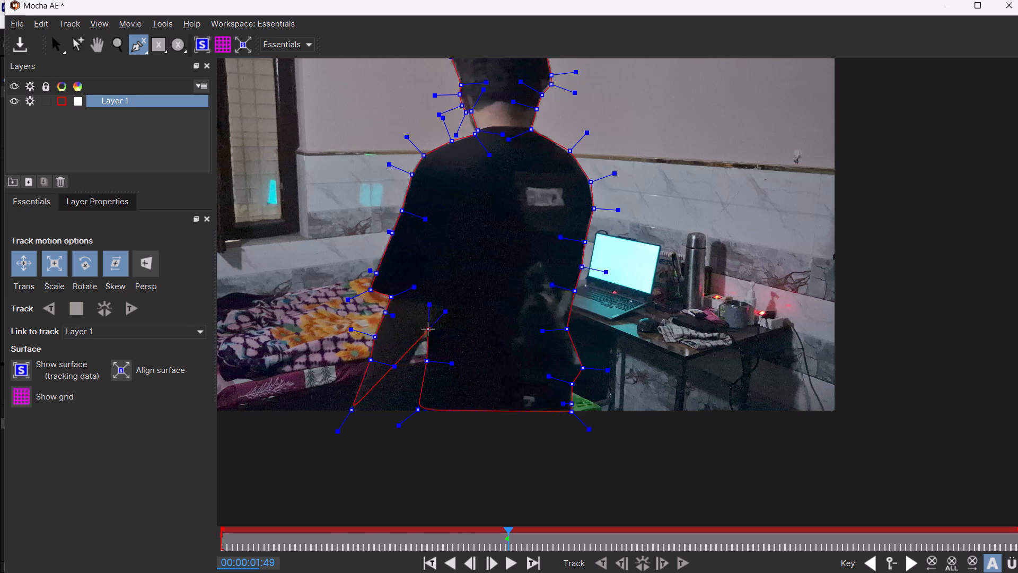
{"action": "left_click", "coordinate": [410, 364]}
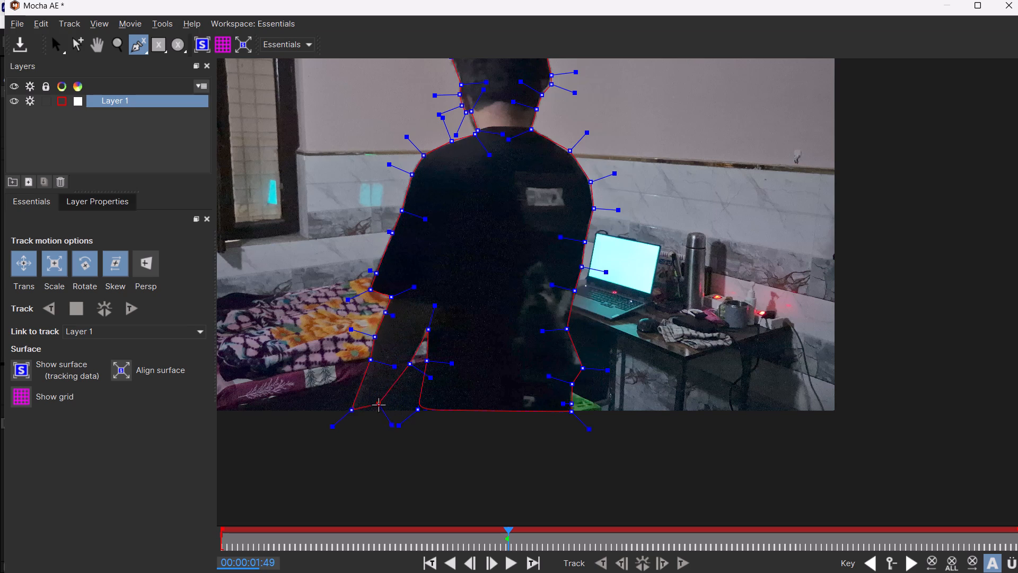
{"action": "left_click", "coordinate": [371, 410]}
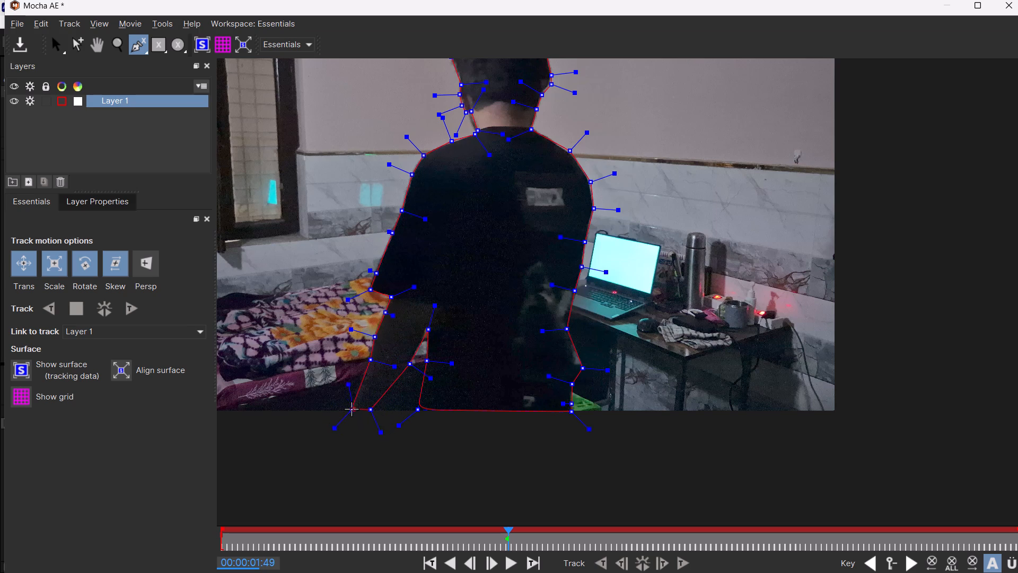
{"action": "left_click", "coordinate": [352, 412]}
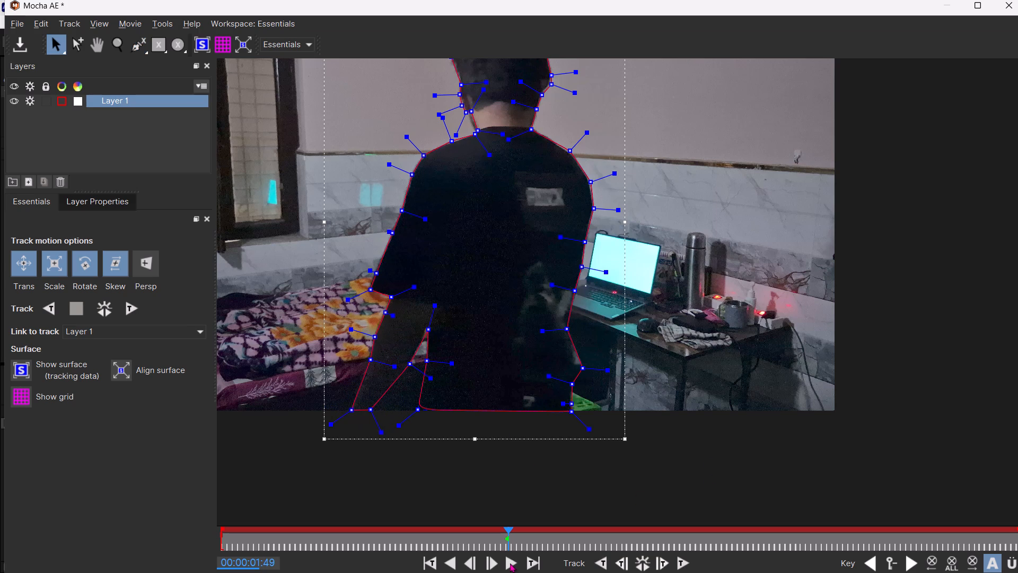
Play the clip forward and scrub back through the timeline to compare the spline with the person's movement.
{"action": "left_click", "coordinate": [509, 563]}
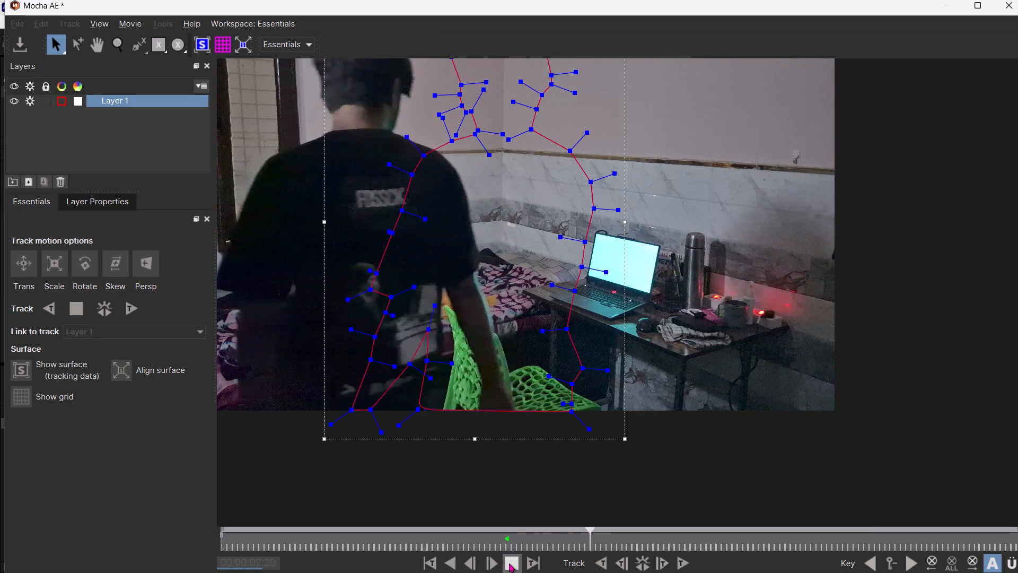
{"action": "left_click", "coordinate": [509, 563]}
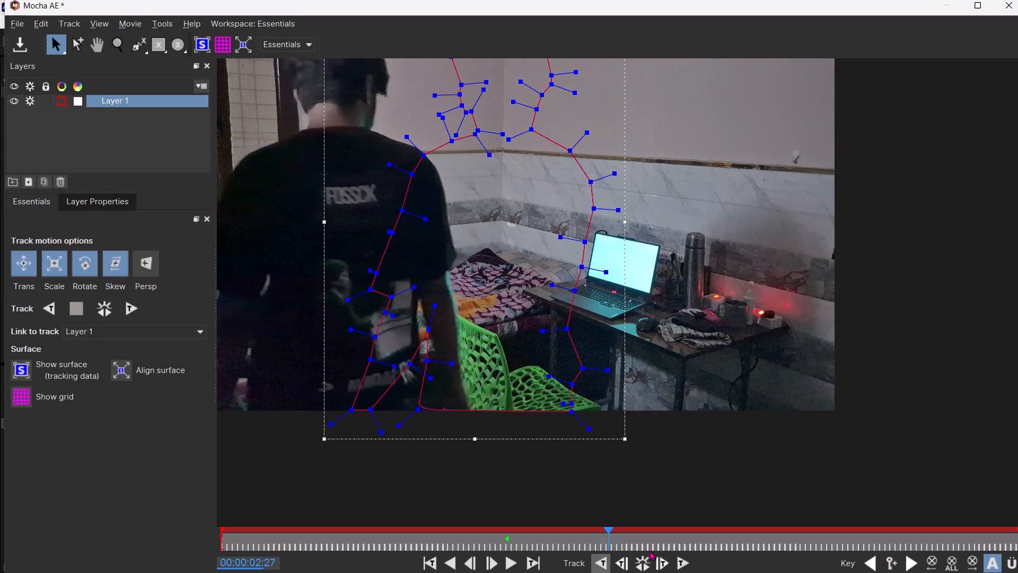
{"action": "left_click_drag", "start_coordinate": [603, 527], "coordinate": [601, 527]}
{"action": "left_click_drag", "start_coordinate": [601, 527], "coordinate": [593, 528]}
{"action": "left_click_drag", "start_coordinate": [591, 529], "coordinate": [539, 529]}
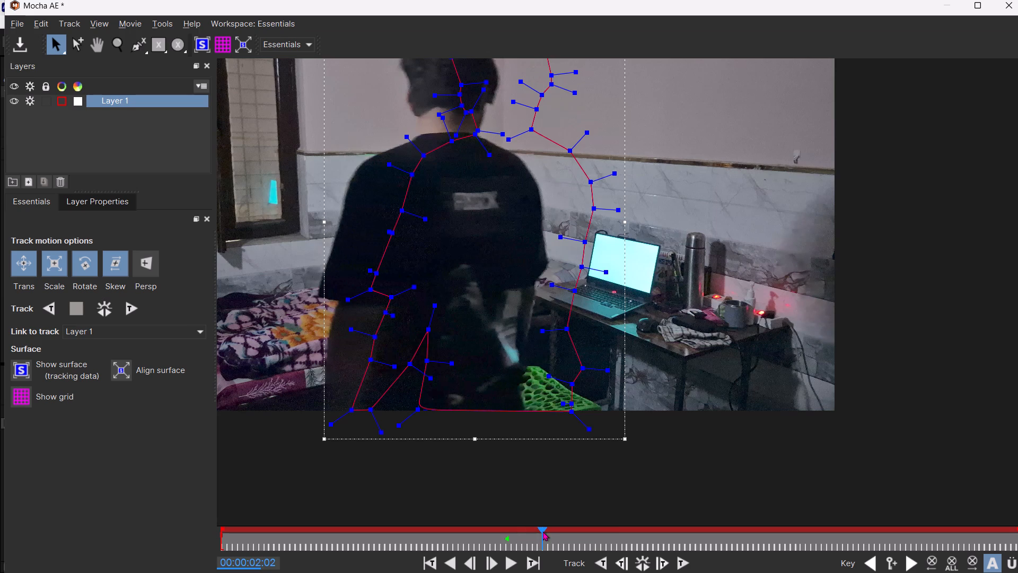
{"action": "left_click_drag", "start_coordinate": [541, 528], "coordinate": [496, 529]}
{"action": "left_click", "coordinate": [496, 529]}
{"action": "left_click_drag", "start_coordinate": [496, 529], "coordinate": [473, 529]}
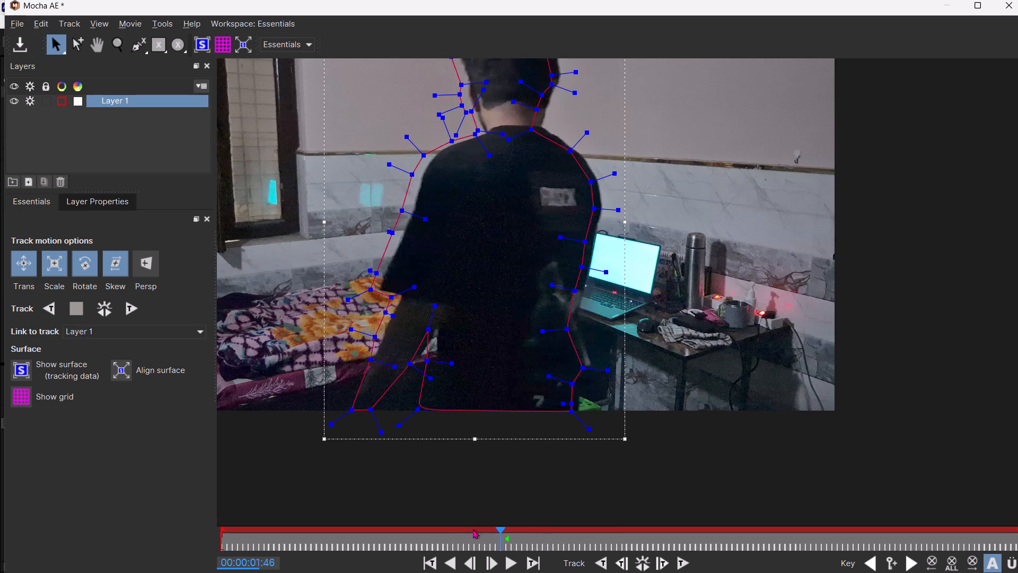
{"action": "left_click_drag", "start_coordinate": [473, 529], "coordinate": [426, 529]}
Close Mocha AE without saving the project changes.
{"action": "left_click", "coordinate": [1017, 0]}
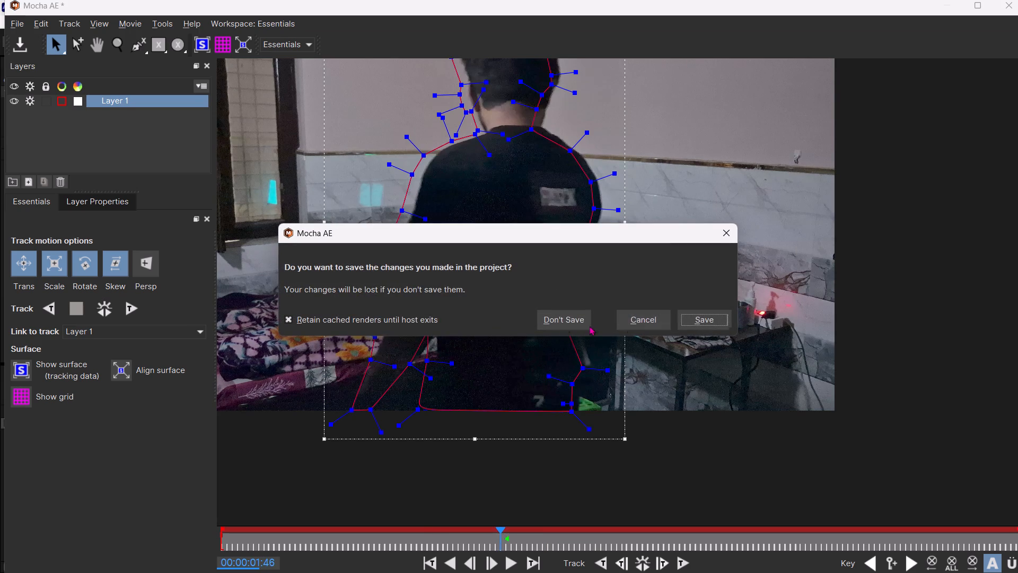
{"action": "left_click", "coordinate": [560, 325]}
In After Effects, return the current time to 0:00:00:00 and save the ed1 project.
{"action": "left_click_drag", "start_coordinate": [443, 401], "coordinate": [283, 412]}
{"action": "double_click", "coordinate": [70, 372]}
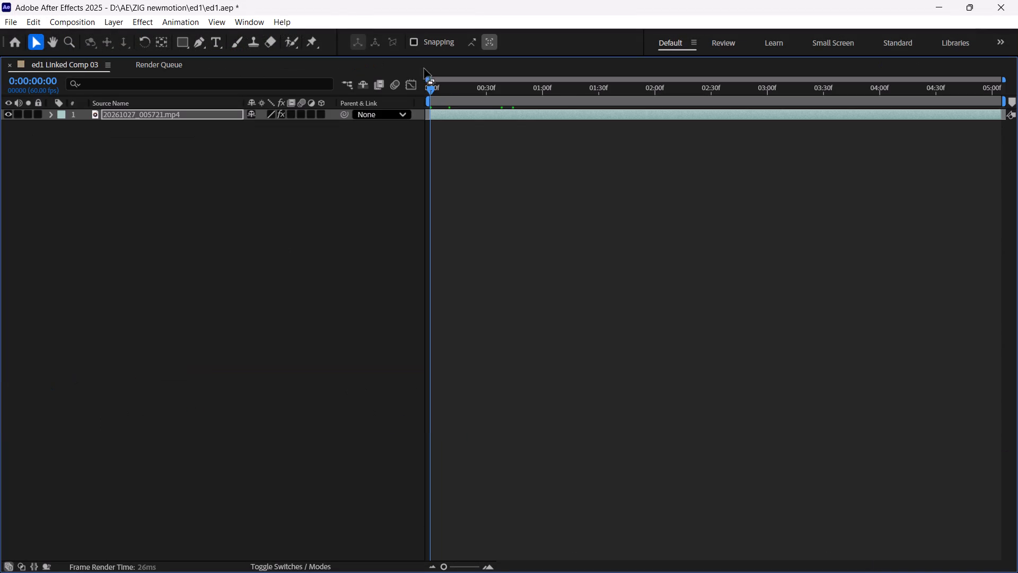
{"action": "key", "text": "ctrl+z"}
{"action": "double_click", "coordinate": [75, 70]}
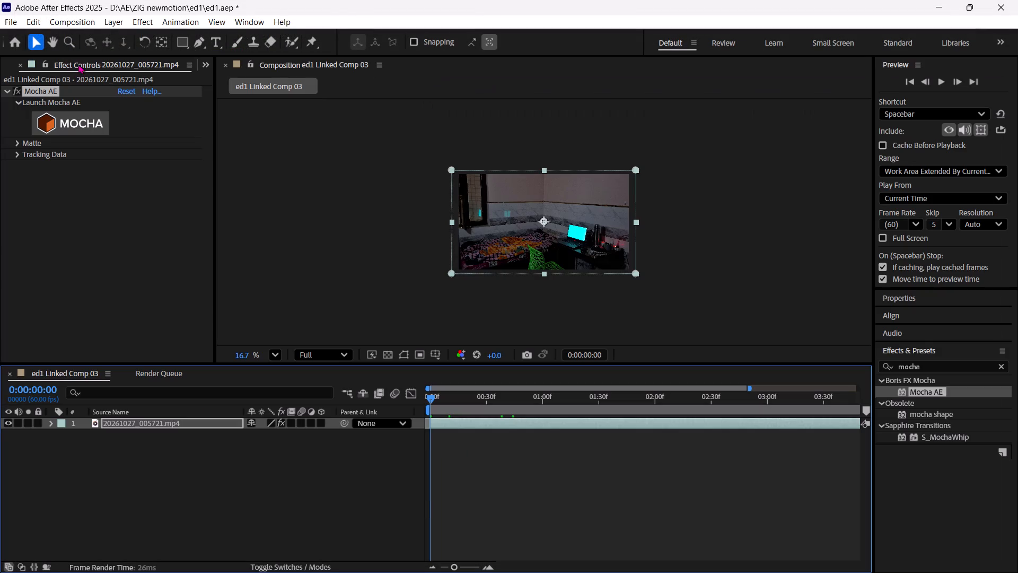
{"action": "key", "text": "ctrl+s"}
Open the 20261027_005721.mp4 layer for Roto Brush work and place a foreground stroke on the desk area beside the chair.
{"action": "left_click", "coordinate": [293, 42]}
{"action": "double_click", "coordinate": [514, 245]}
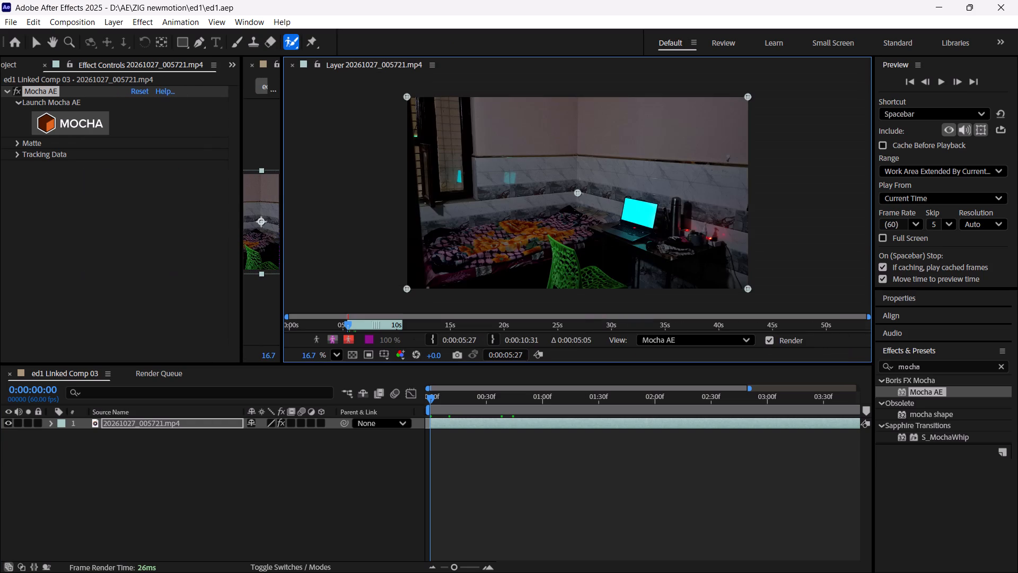
{"action": "left_click", "coordinate": [606, 245]}
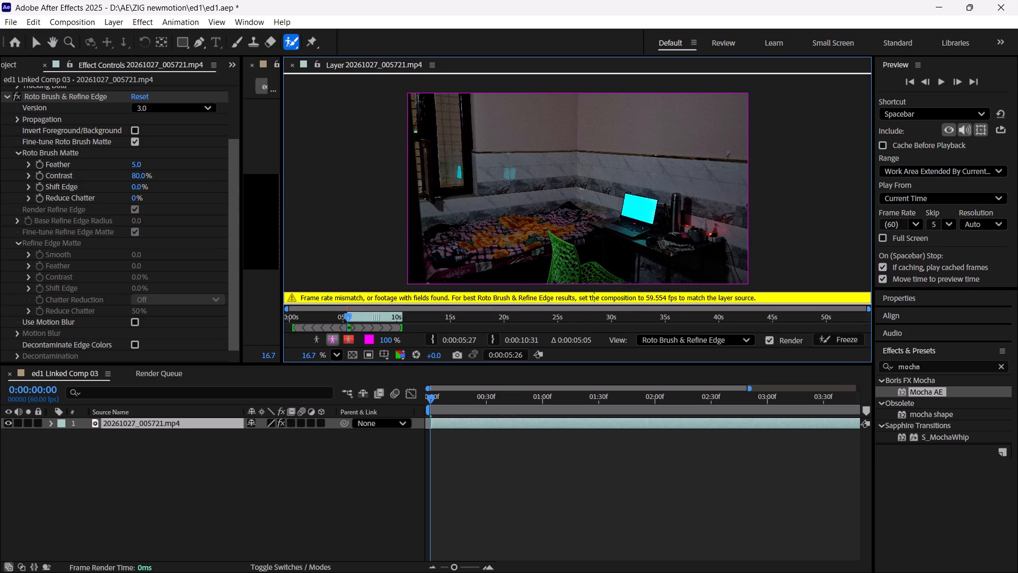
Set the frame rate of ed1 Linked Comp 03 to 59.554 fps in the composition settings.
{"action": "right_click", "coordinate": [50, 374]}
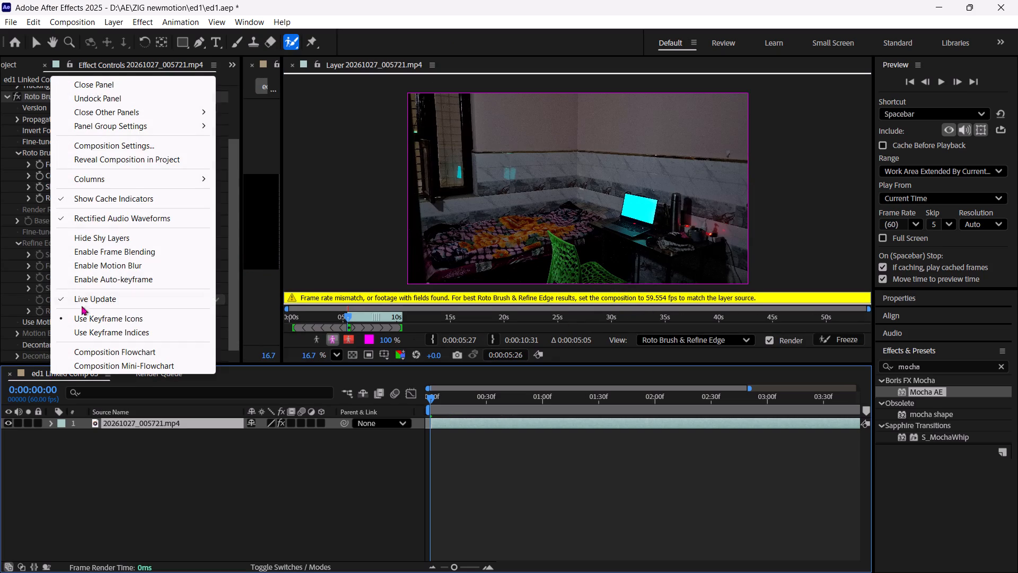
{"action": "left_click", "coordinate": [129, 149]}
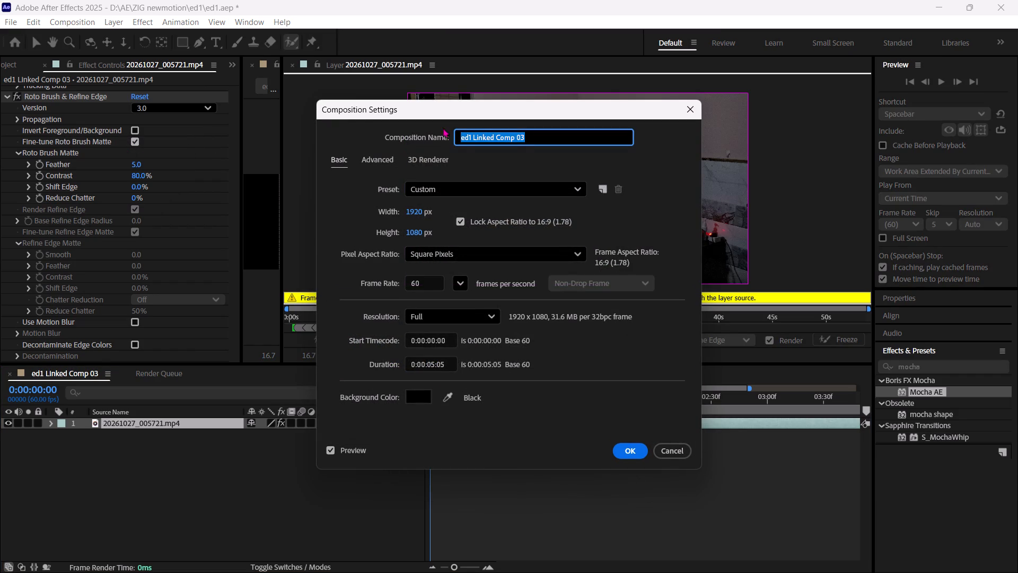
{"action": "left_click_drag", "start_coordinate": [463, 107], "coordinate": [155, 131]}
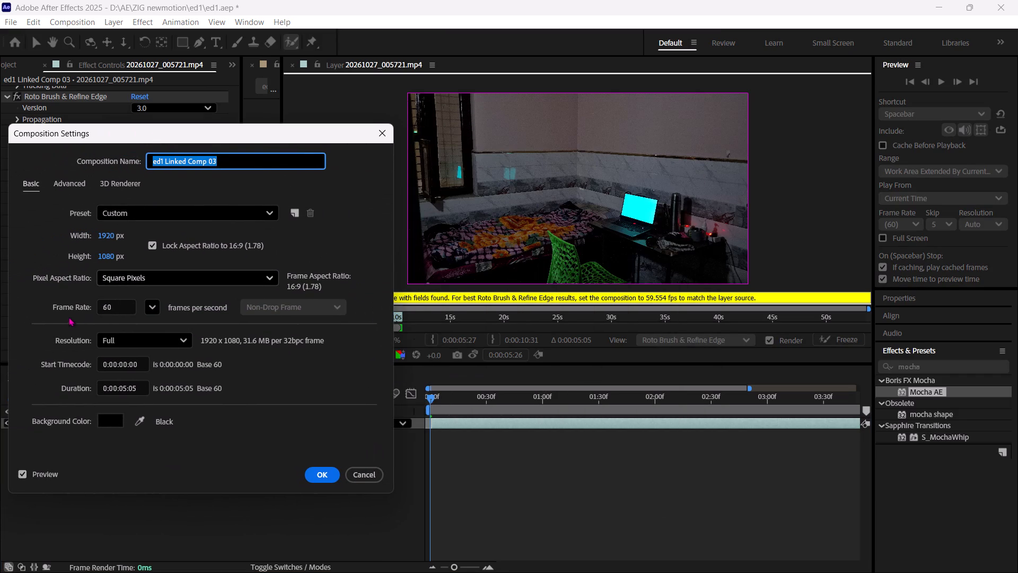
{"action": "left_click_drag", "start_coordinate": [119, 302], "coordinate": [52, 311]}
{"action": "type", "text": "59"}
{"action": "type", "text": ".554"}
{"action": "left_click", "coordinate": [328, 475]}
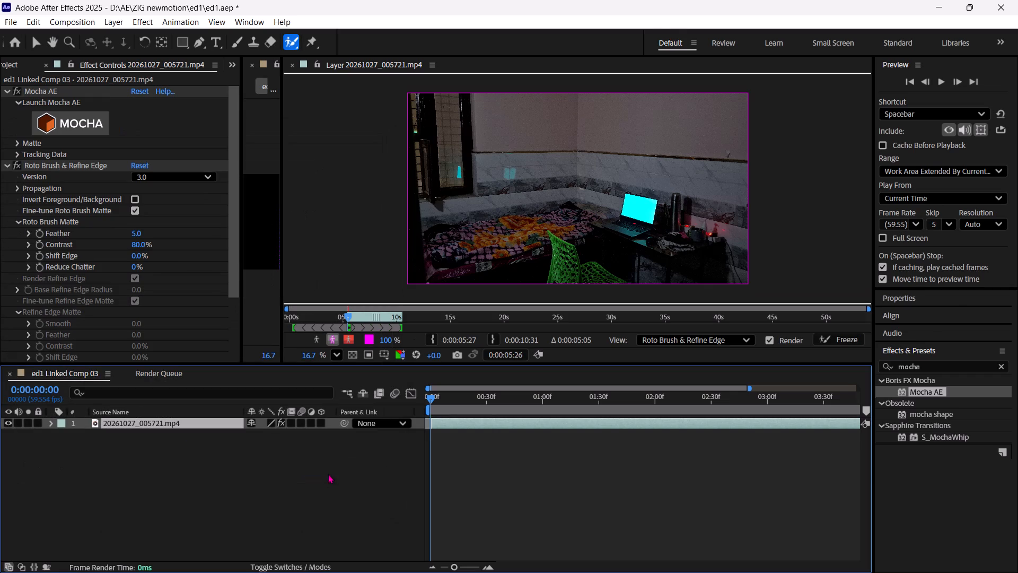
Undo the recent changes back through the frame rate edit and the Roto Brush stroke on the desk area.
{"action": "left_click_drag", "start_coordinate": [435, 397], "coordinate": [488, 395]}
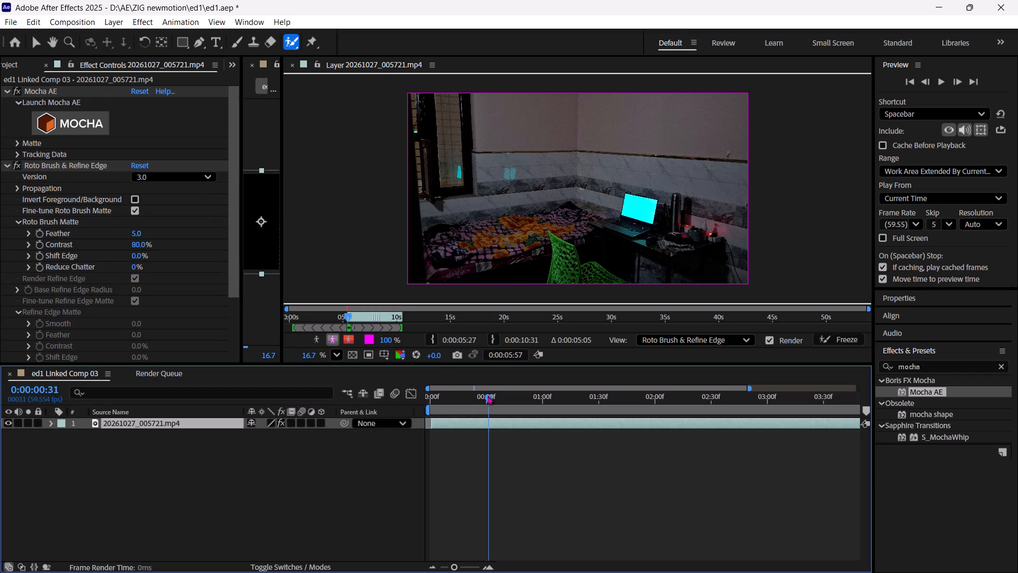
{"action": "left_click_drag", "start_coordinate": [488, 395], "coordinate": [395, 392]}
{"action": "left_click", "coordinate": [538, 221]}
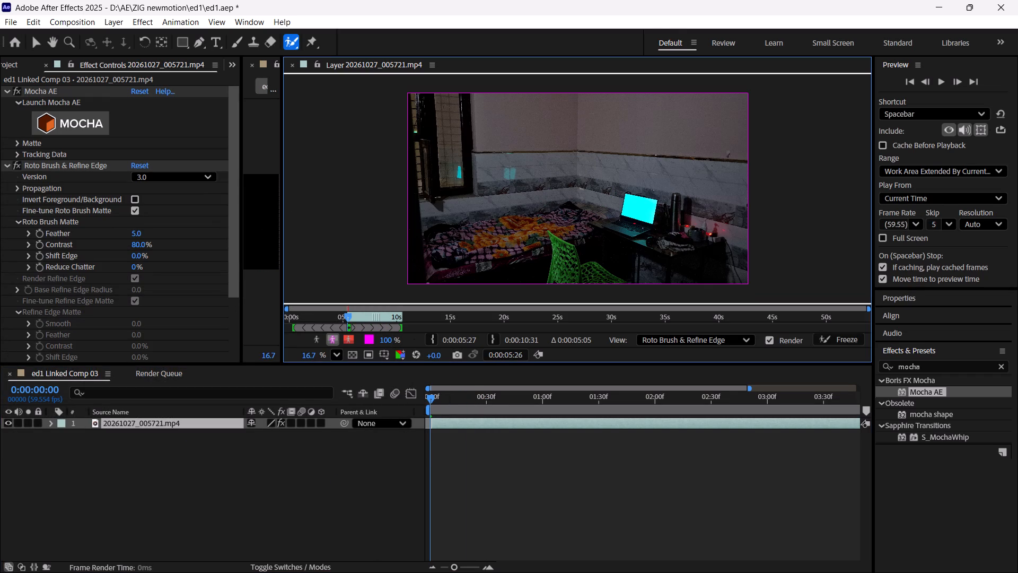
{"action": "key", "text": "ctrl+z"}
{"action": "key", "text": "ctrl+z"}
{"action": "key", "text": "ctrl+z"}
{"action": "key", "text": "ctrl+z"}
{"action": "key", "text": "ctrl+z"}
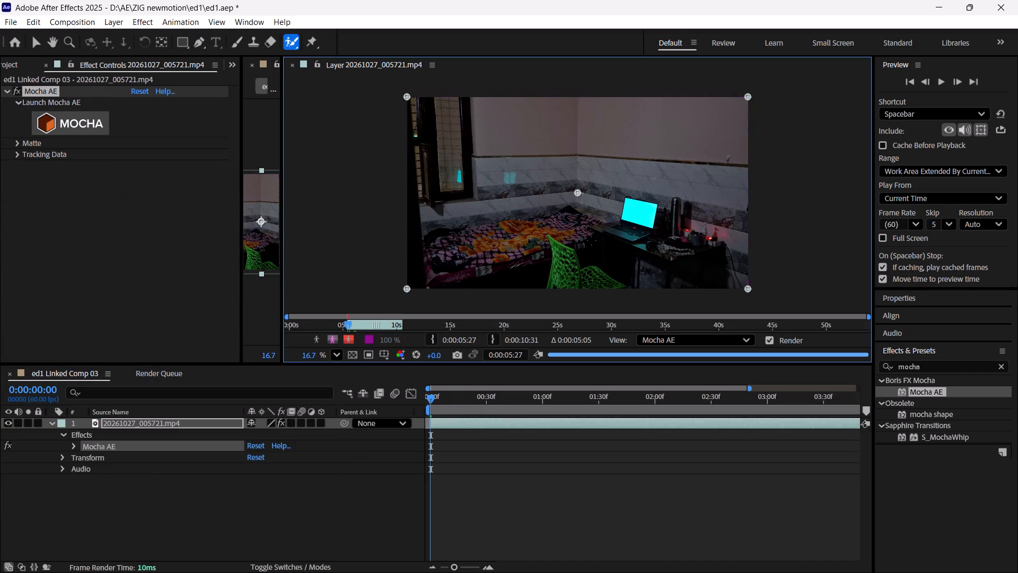
Delete the Mocha AE effect from the 20261027_005721.mp4 layer.
{"action": "left_click", "coordinate": [92, 432]}
{"action": "key", "text": "Delete"}
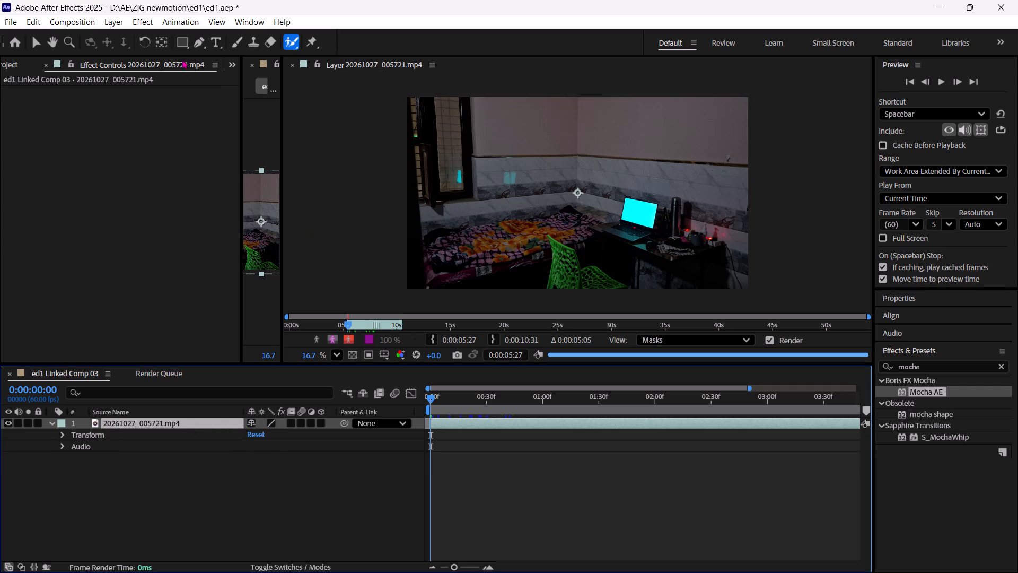
Set the ed1 Linked Comp 03 composition's frame rate to 59.554 fps.
{"action": "left_click", "coordinate": [103, 374]}
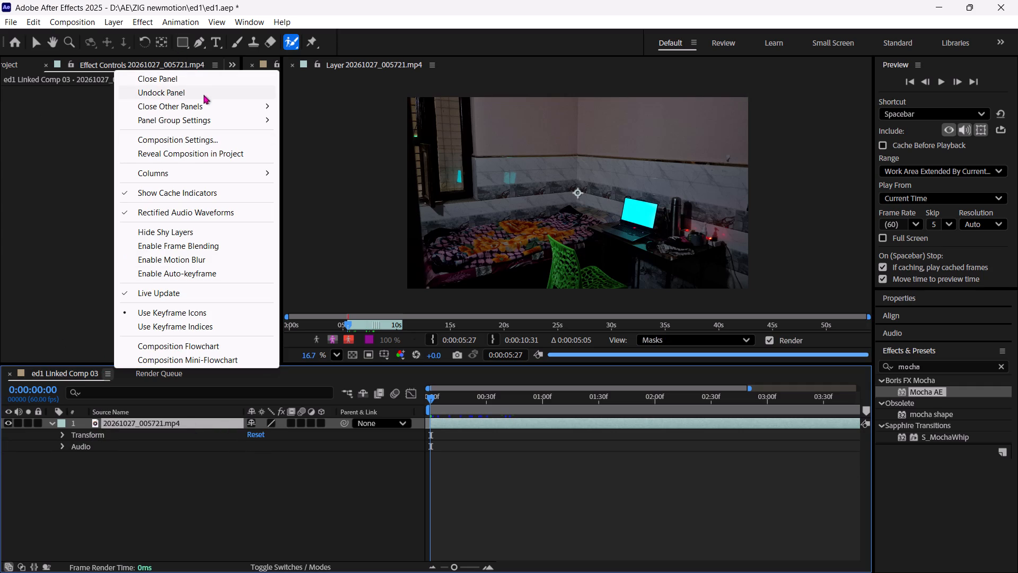
{"action": "left_click", "coordinate": [183, 138]}
{"action": "left_click_drag", "start_coordinate": [428, 277], "coordinate": [378, 283]}
{"action": "left_click_drag", "start_coordinate": [423, 282], "coordinate": [391, 284]}
{"action": "type", "text": "59.554"}
{"action": "key", "text": "Return"}
Scrub the layer footage to 0:00:07:09, where the person stands with his back to the camera.
{"action": "key", "text": "space"}
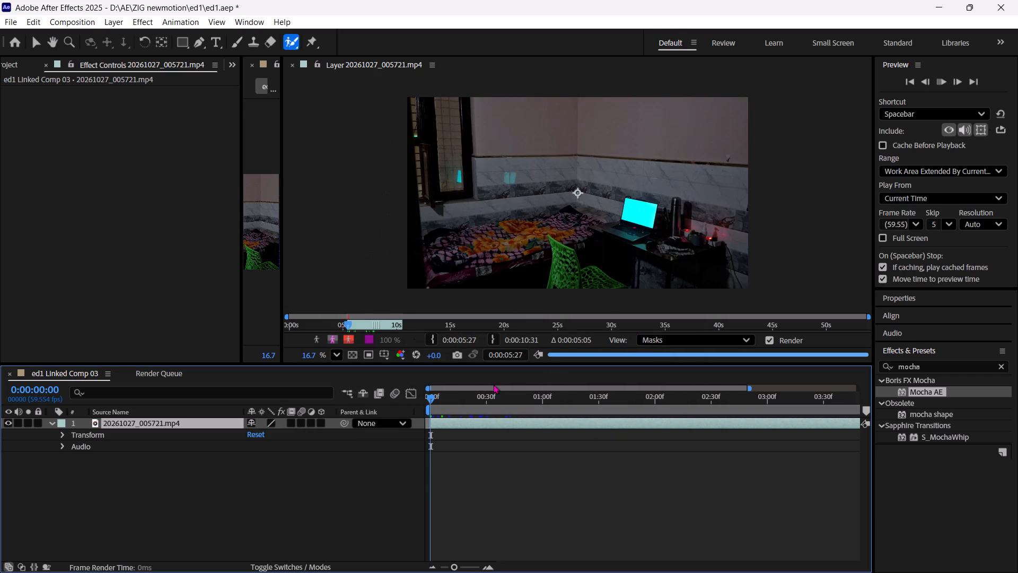
{"action": "left_click_drag", "start_coordinate": [441, 399], "coordinate": [391, 405]}
{"action": "left_click_drag", "start_coordinate": [434, 396], "coordinate": [445, 396]}
{"action": "left_click_drag", "start_coordinate": [349, 325], "coordinate": [352, 325]}
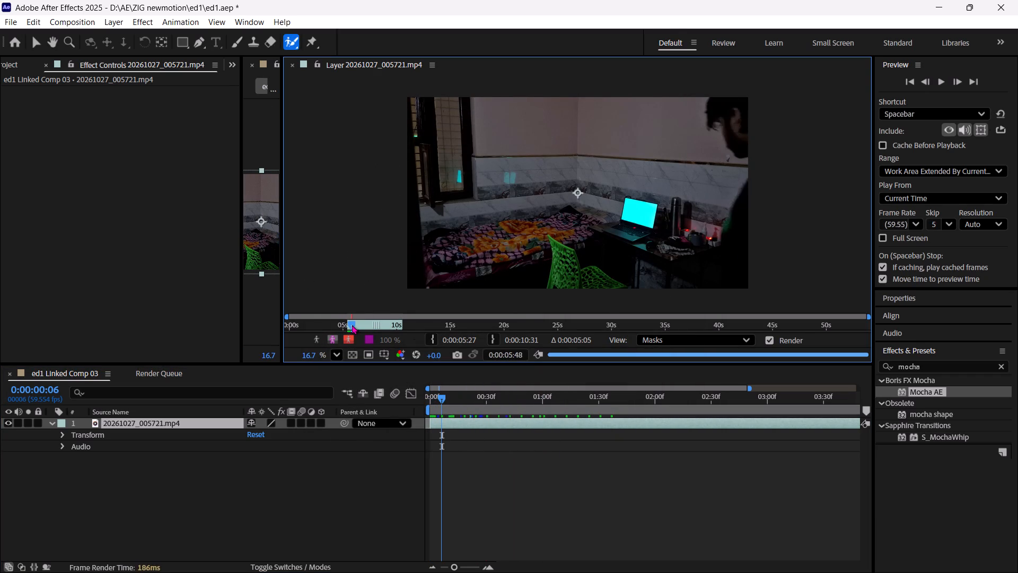
{"action": "left_click_drag", "start_coordinate": [352, 325], "coordinate": [348, 325]}
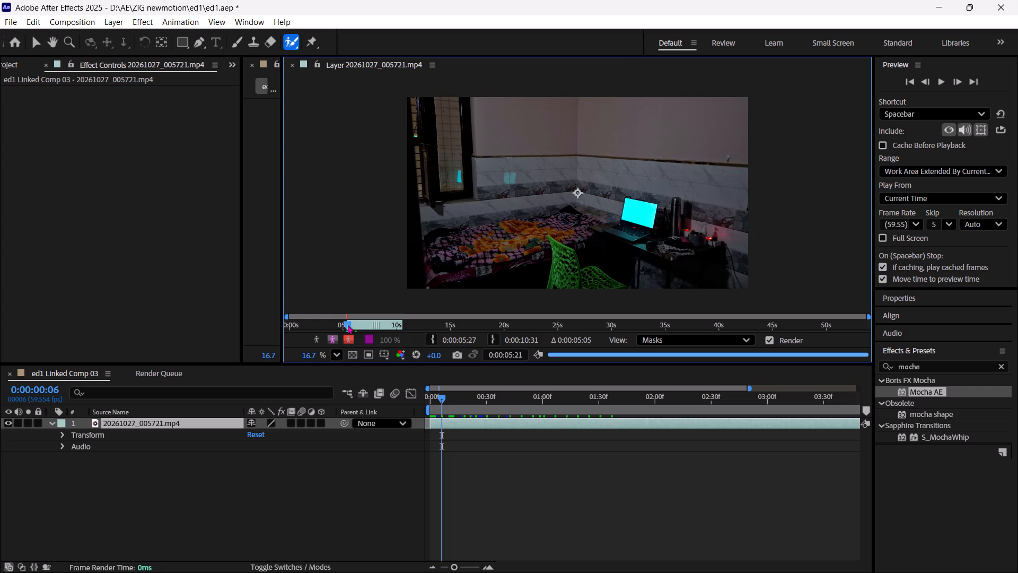
{"action": "left_click_drag", "start_coordinate": [348, 325], "coordinate": [362, 324]}
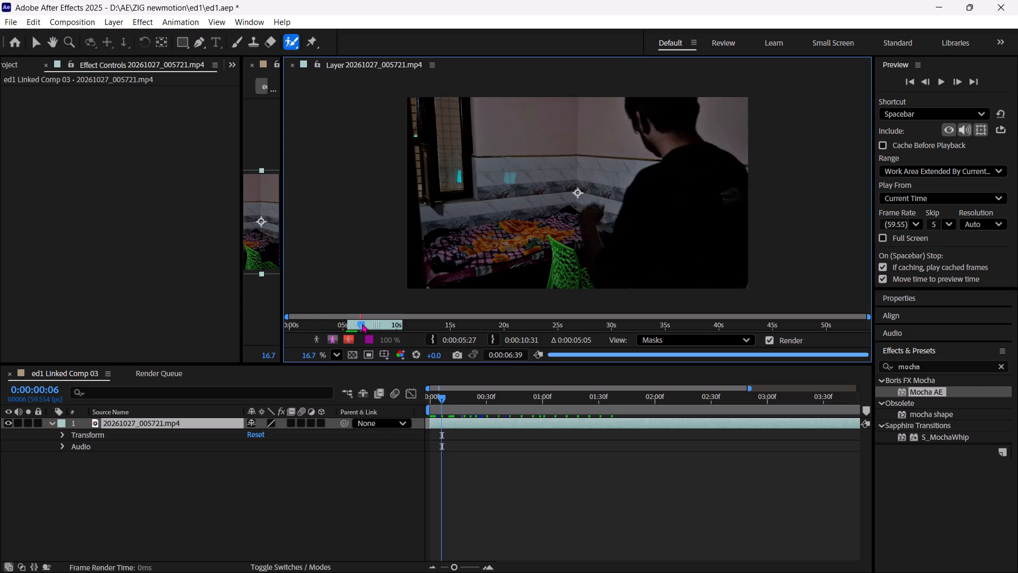
{"action": "left_click_drag", "start_coordinate": [362, 324], "coordinate": [366, 324]}
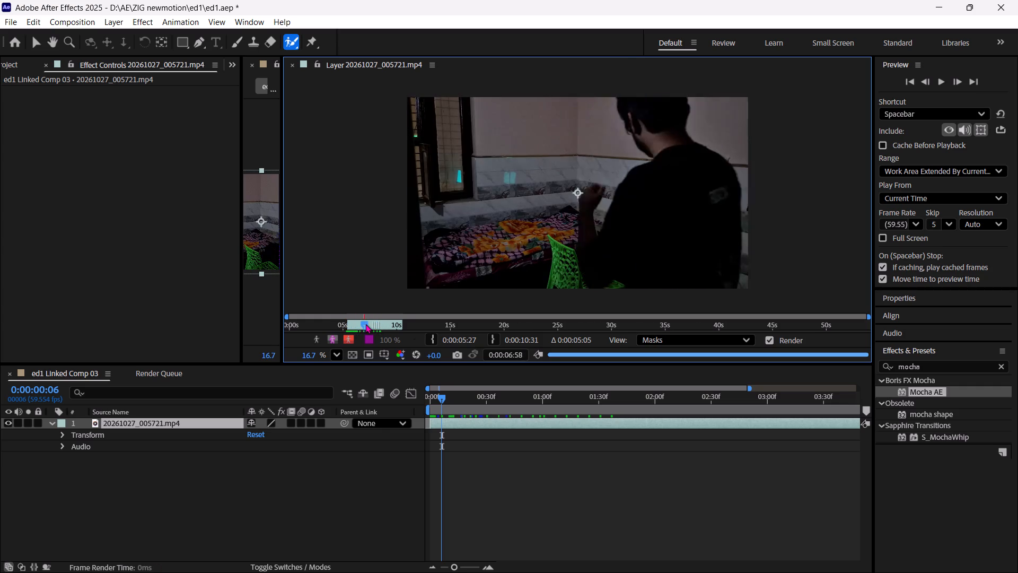
{"action": "left_click_drag", "start_coordinate": [366, 324], "coordinate": [366, 324]}
{"action": "left_click", "coordinate": [691, 338]}
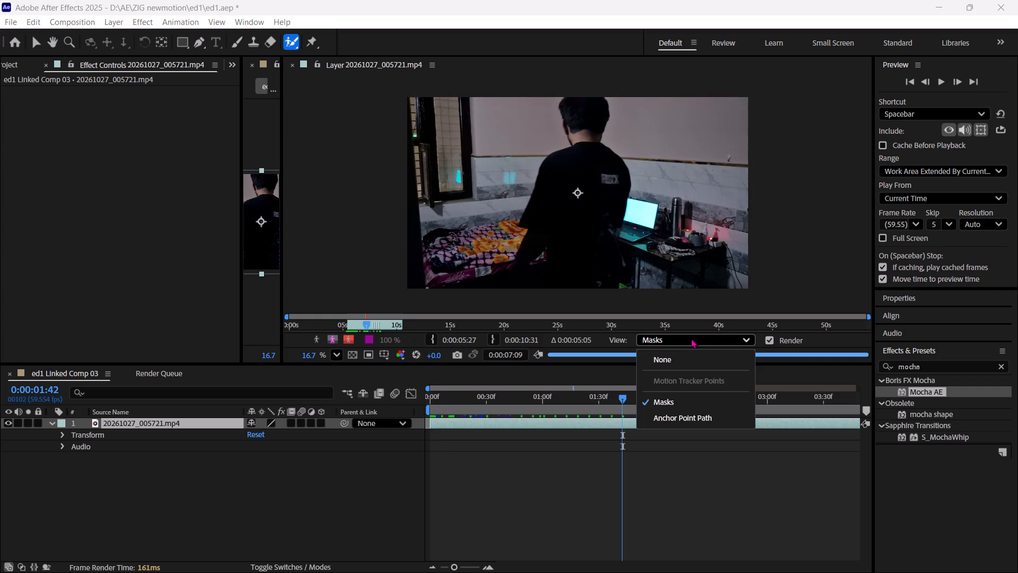
{"action": "left_click", "coordinate": [706, 341]}
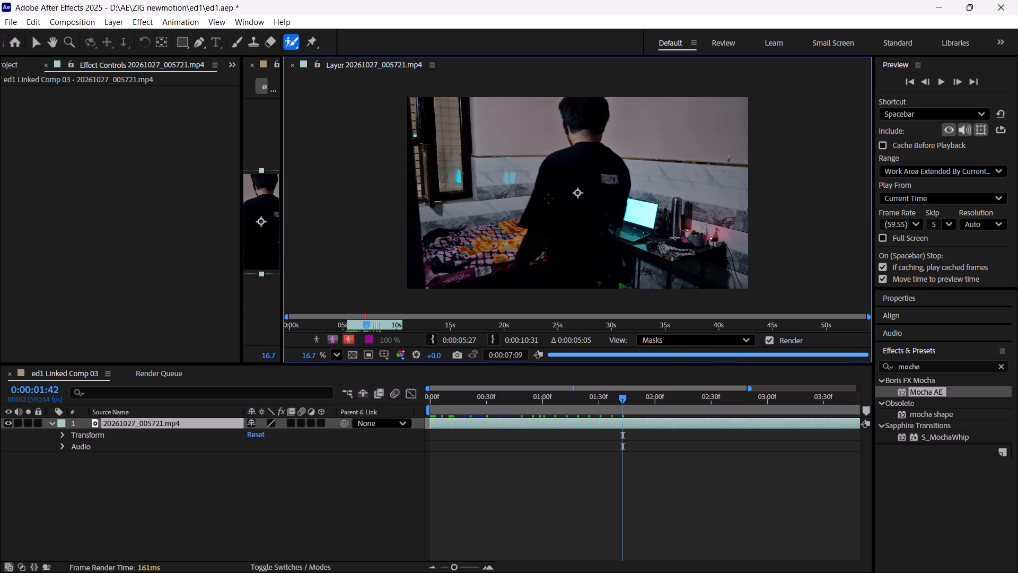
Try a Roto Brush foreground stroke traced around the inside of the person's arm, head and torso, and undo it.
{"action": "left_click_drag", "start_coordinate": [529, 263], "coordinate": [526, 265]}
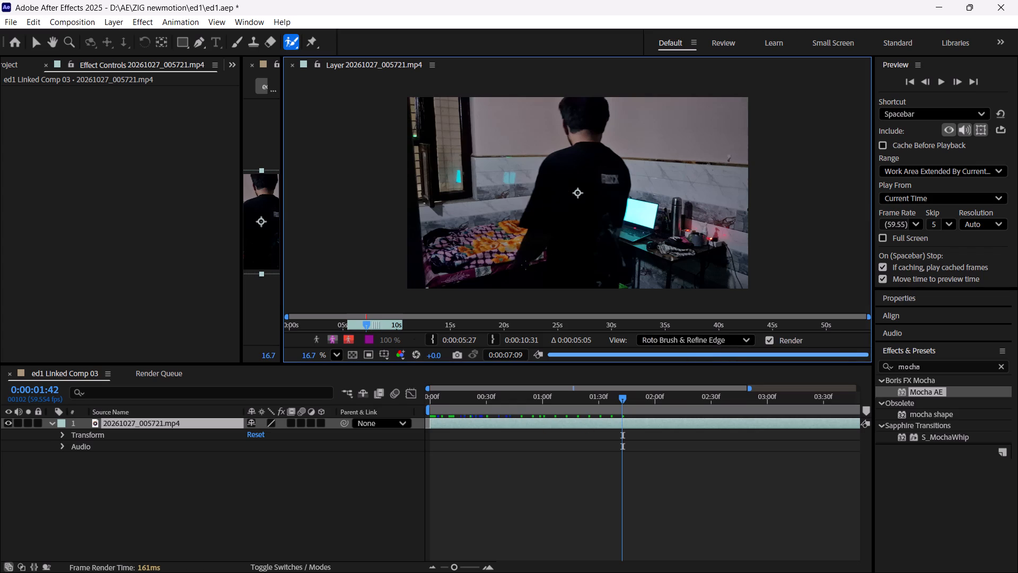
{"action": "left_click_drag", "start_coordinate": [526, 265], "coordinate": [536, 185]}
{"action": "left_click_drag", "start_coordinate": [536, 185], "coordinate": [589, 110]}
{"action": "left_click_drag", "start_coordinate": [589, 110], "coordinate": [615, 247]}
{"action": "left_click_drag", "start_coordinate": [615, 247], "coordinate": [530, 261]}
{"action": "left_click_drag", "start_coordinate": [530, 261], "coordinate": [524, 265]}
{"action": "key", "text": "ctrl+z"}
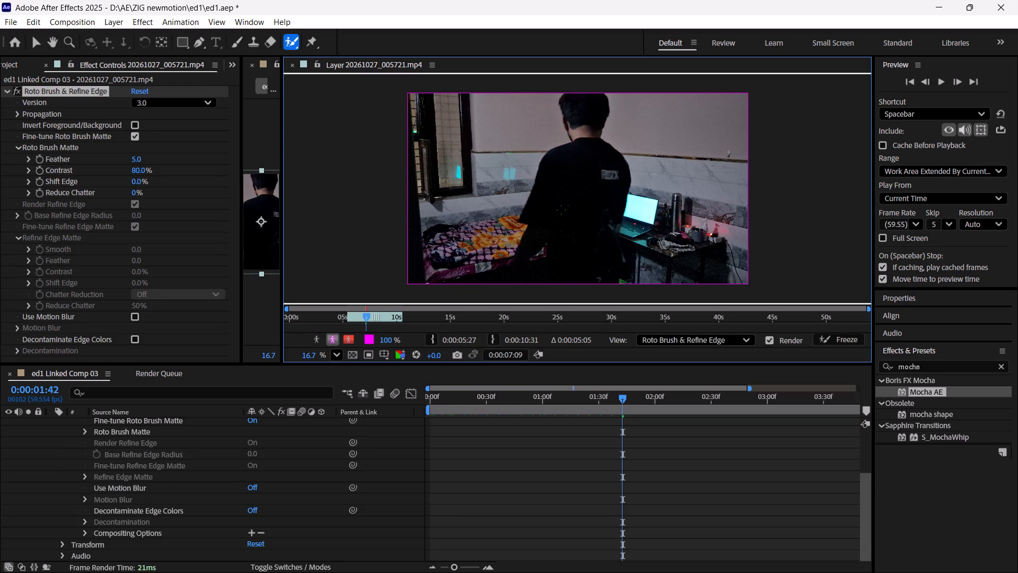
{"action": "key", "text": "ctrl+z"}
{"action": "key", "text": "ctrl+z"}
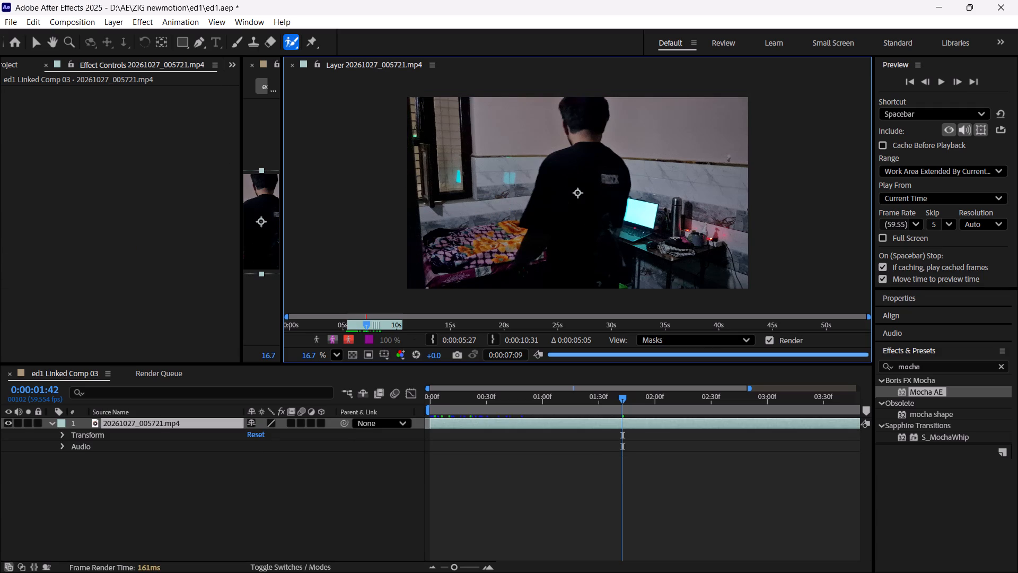
Draw a Roto Brush foreground stroke through the person's arm, shoulder, head and torso to select the body.
{"action": "left_click_drag", "start_coordinate": [555, 246], "coordinate": [514, 261]}
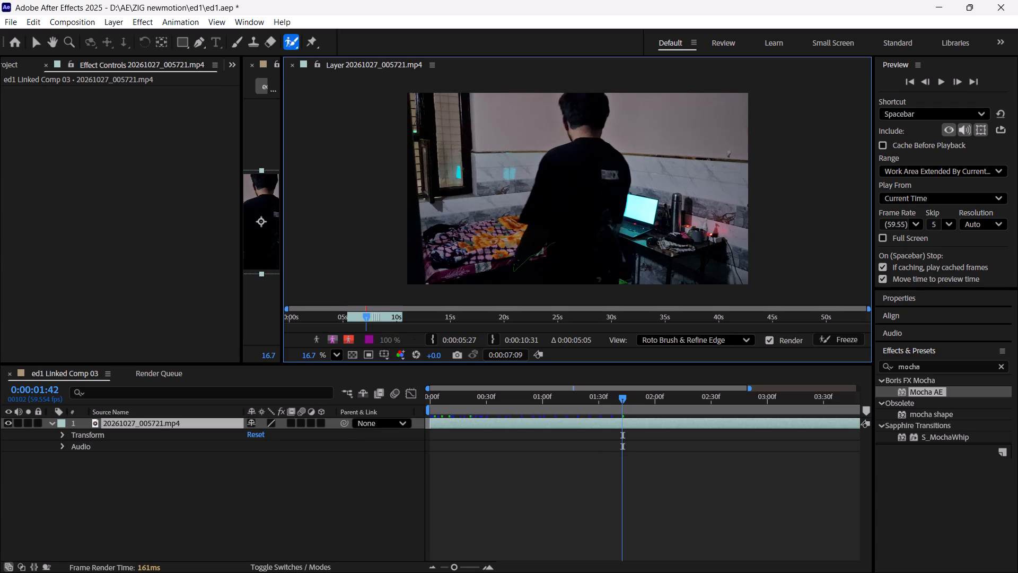
{"action": "left_click_drag", "start_coordinate": [514, 261], "coordinate": [582, 114]}
{"action": "left_click_drag", "start_coordinate": [582, 114], "coordinate": [552, 239]}
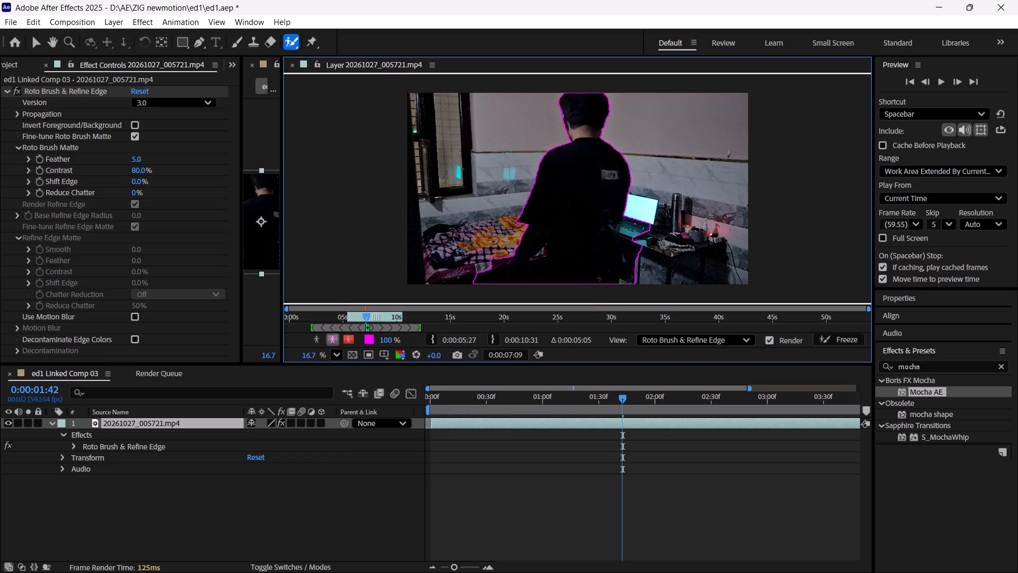
Trim the desk area beside the person's right hip and leg out of the selection with Roto Brush background strokes.
{"action": "left_click_drag", "start_coordinate": [626, 212], "coordinate": [621, 285], "text": "alt"}
{"action": "left_click_drag", "start_coordinate": [621, 285], "coordinate": [621, 287], "text": "alt"}
{"action": "left_click_drag", "start_coordinate": [622, 230], "coordinate": [624, 247], "text": "alt"}
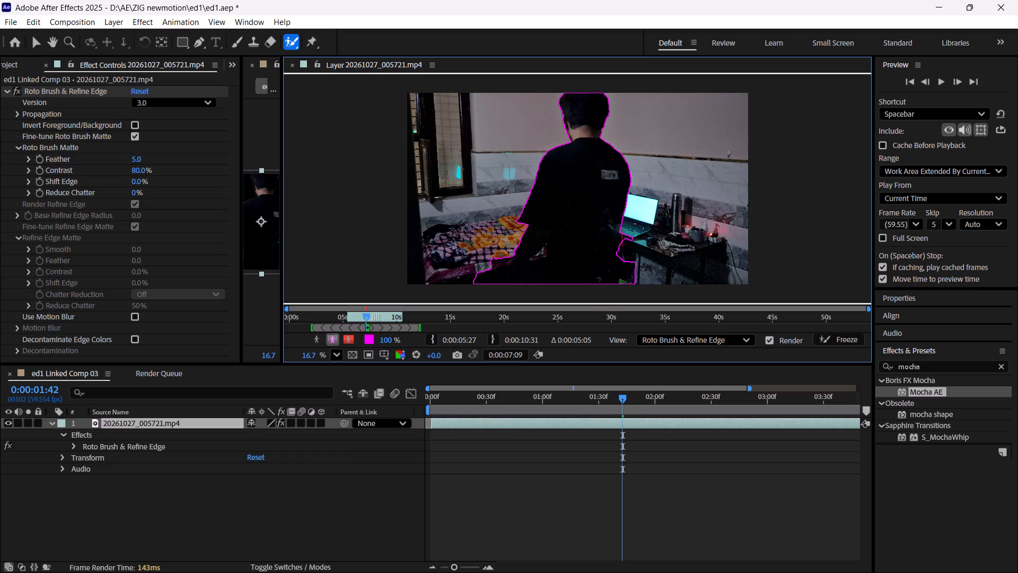
{"action": "left_click_drag", "start_coordinate": [624, 247], "coordinate": [624, 247], "text": "alt"}
{"action": "left_click_drag", "start_coordinate": [620, 254], "coordinate": [616, 278], "text": "alt"}
{"action": "left_click_drag", "start_coordinate": [616, 278], "coordinate": [617, 286], "text": "alt"}
Refine the Roto Brush edge along the person's lower right leg beside the desk with short corrective strokes.
{"action": "left_click_drag", "start_coordinate": [619, 248], "coordinate": [617, 287]}
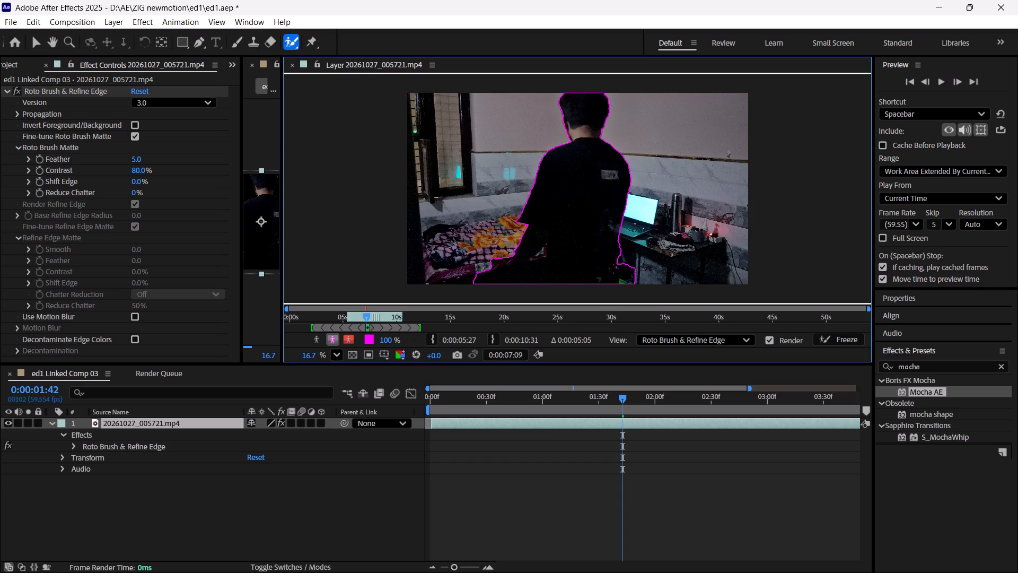
{"action": "left_click_drag", "start_coordinate": [628, 257], "coordinate": [630, 288], "text": "alt"}
{"action": "left_click_drag", "start_coordinate": [618, 252], "coordinate": [618, 272], "text": "alt"}
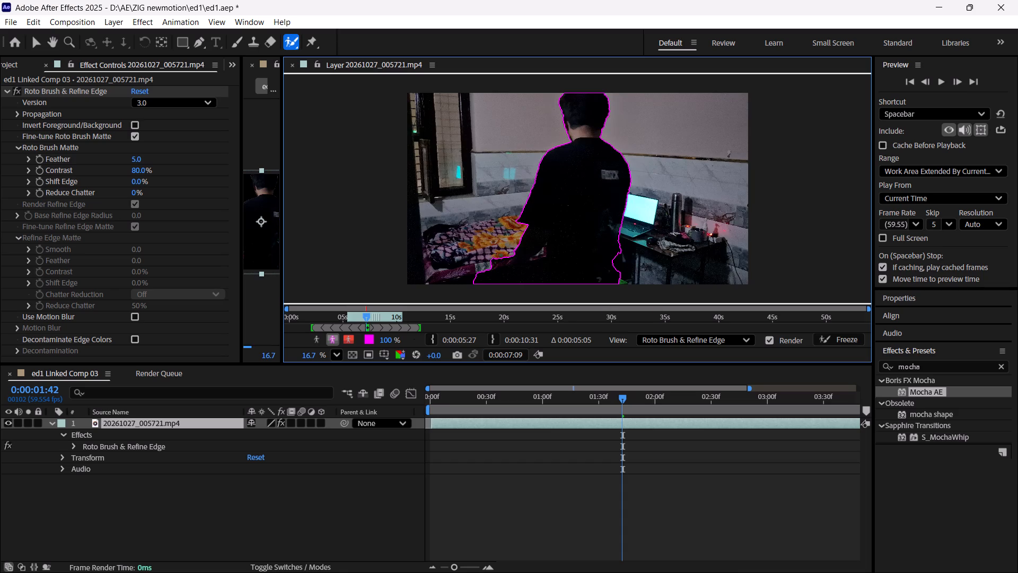
{"action": "left_click_drag", "start_coordinate": [619, 248], "coordinate": [616, 278]}
{"action": "left_click", "coordinate": [617, 254]}
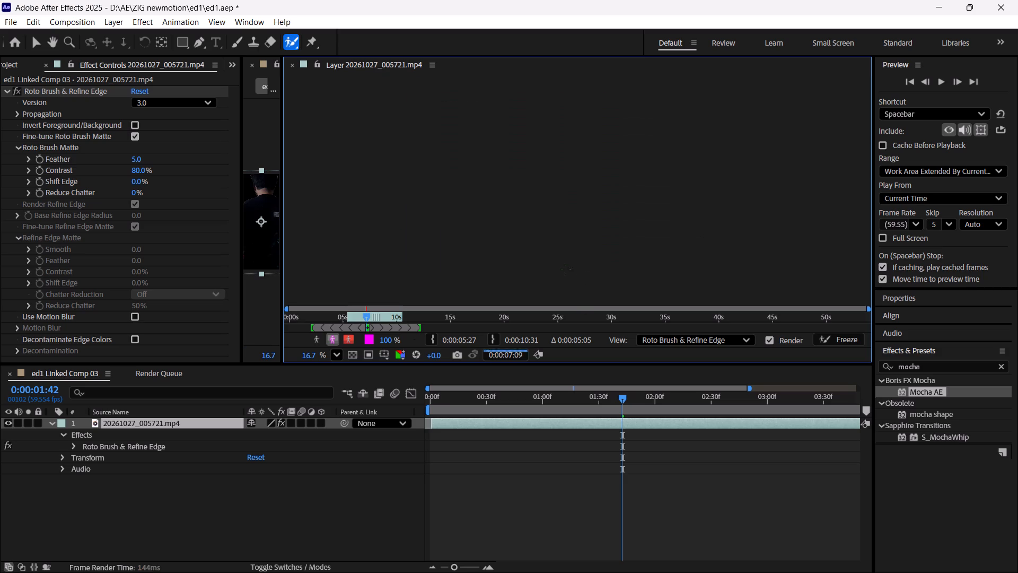
{"action": "left_click_drag", "start_coordinate": [629, 255], "coordinate": [645, 294], "text": "alt"}
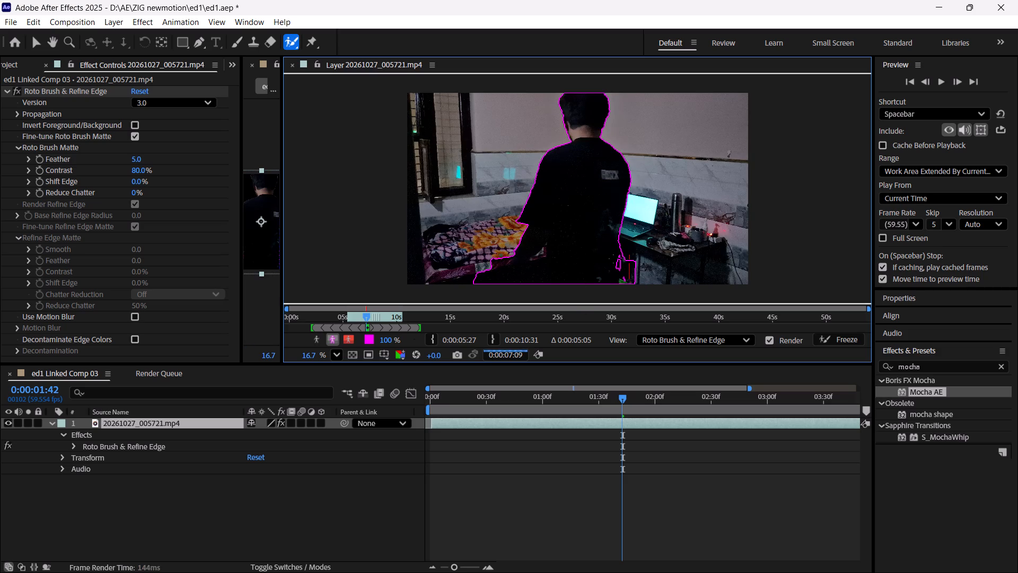
{"action": "left_click_drag", "start_coordinate": [622, 256], "coordinate": [616, 286], "text": "alt"}
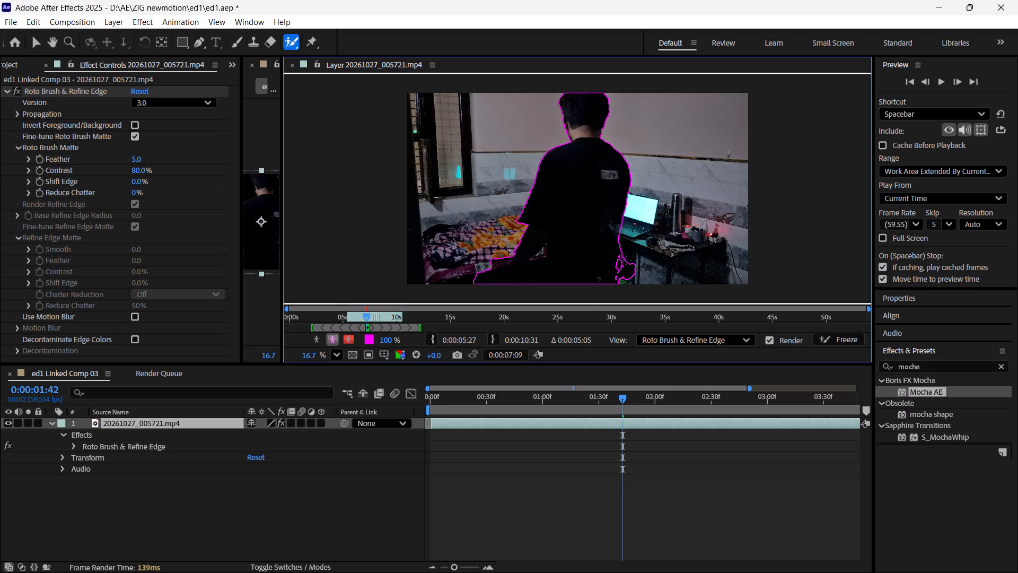
{"action": "left_click_drag", "start_coordinate": [628, 251], "coordinate": [634, 287], "text": "alt"}
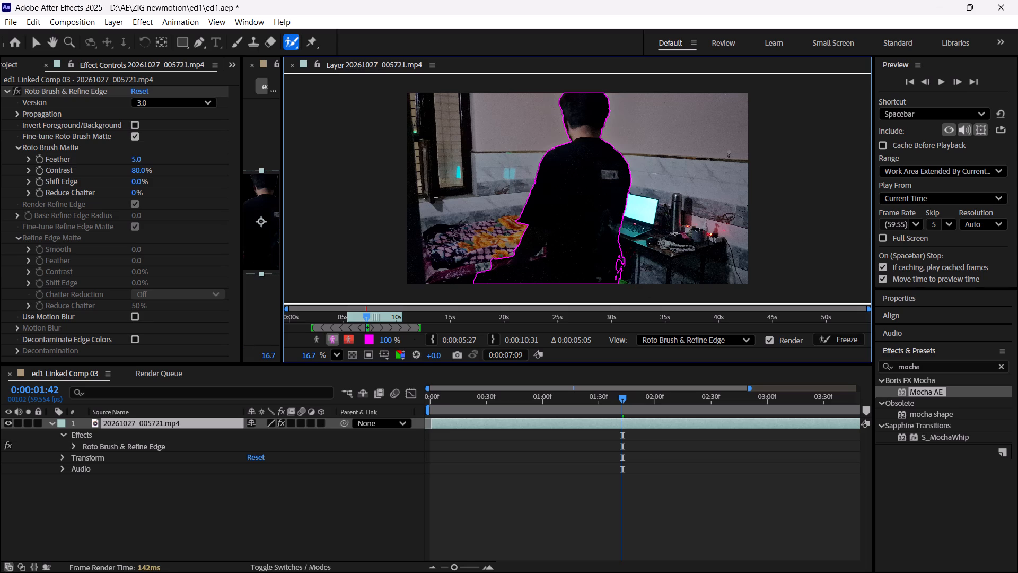
{"action": "left_click", "coordinate": [628, 253], "text": "alt"}
{"action": "left_click_drag", "start_coordinate": [625, 250], "coordinate": [618, 249], "text": "alt"}
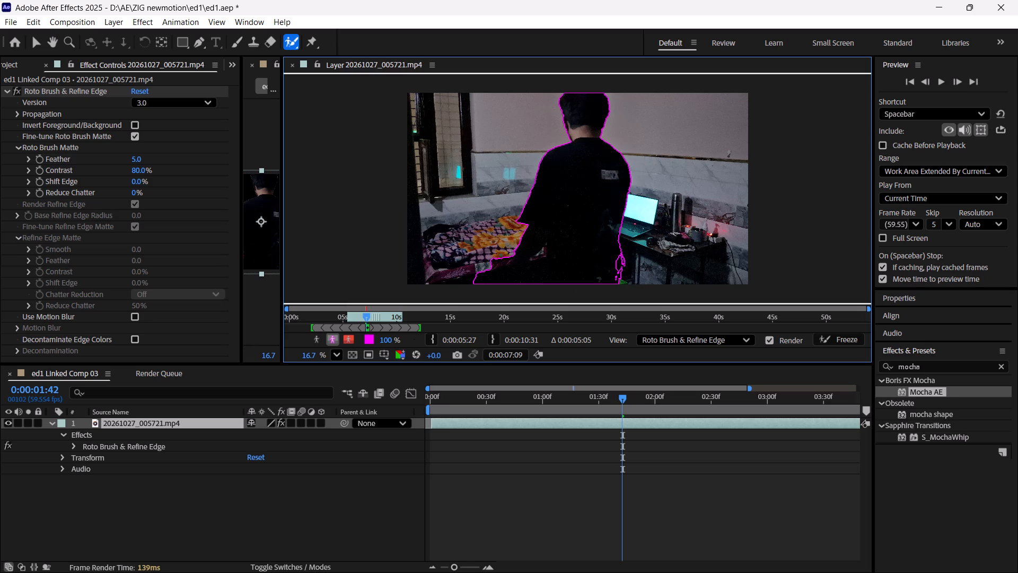
Correct the Roto Brush selection around the person's left forearm and leg beside the bed with short strokes.
{"action": "left_click_drag", "start_coordinate": [513, 251], "coordinate": [486, 286], "text": "alt"}
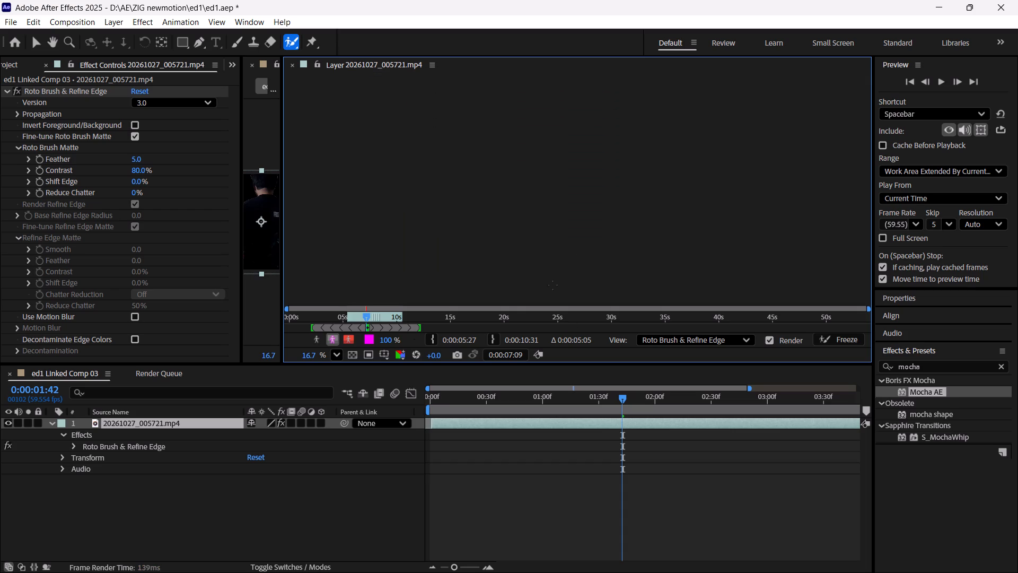
{"action": "left_click", "coordinate": [545, 246], "text": "alt"}
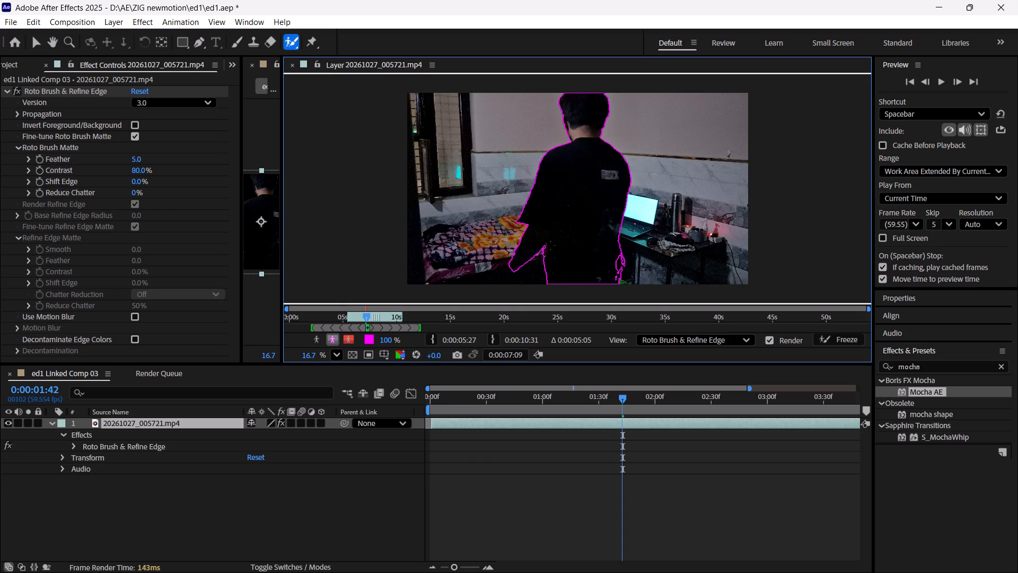
{"action": "left_click_drag", "start_coordinate": [520, 267], "coordinate": [508, 264]}
At 0:00:01:36 in the composition, draw a corrective Roto Brush stroke along the gap between the person's left leg and the bed.
{"action": "left_click_drag", "start_coordinate": [620, 397], "coordinate": [619, 397]}
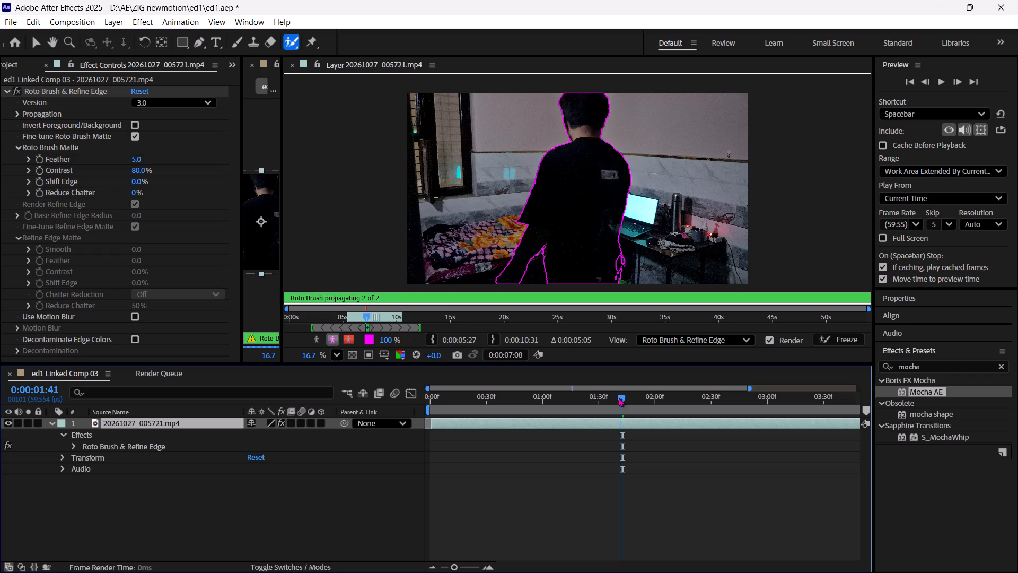
{"action": "left_click_drag", "start_coordinate": [619, 397], "coordinate": [617, 397]}
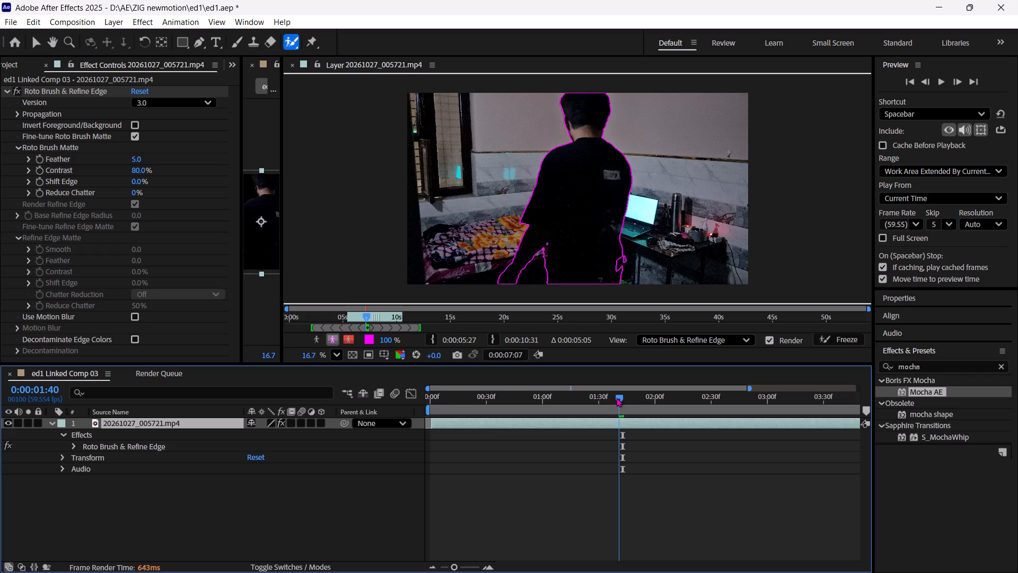
{"action": "left_click_drag", "start_coordinate": [617, 397], "coordinate": [612, 397]}
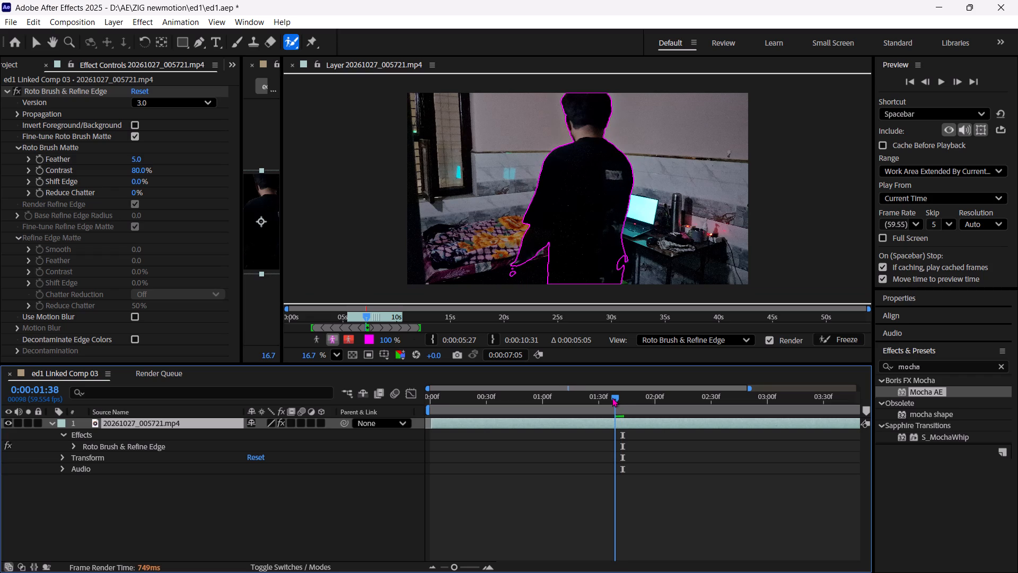
{"action": "left_click_drag", "start_coordinate": [612, 397], "coordinate": [609, 397]}
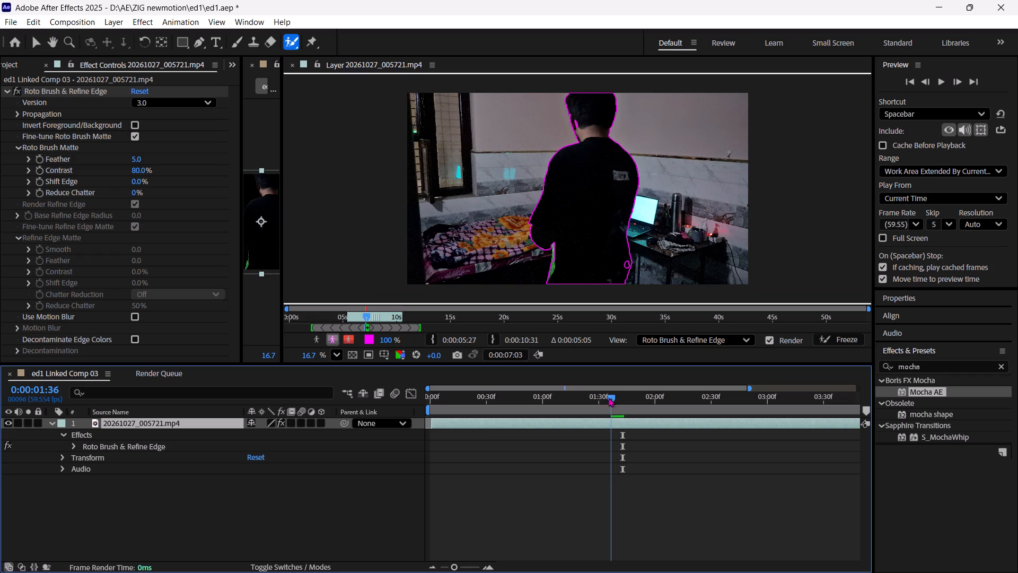
{"action": "left_click_drag", "start_coordinate": [609, 397], "coordinate": [606, 397]}
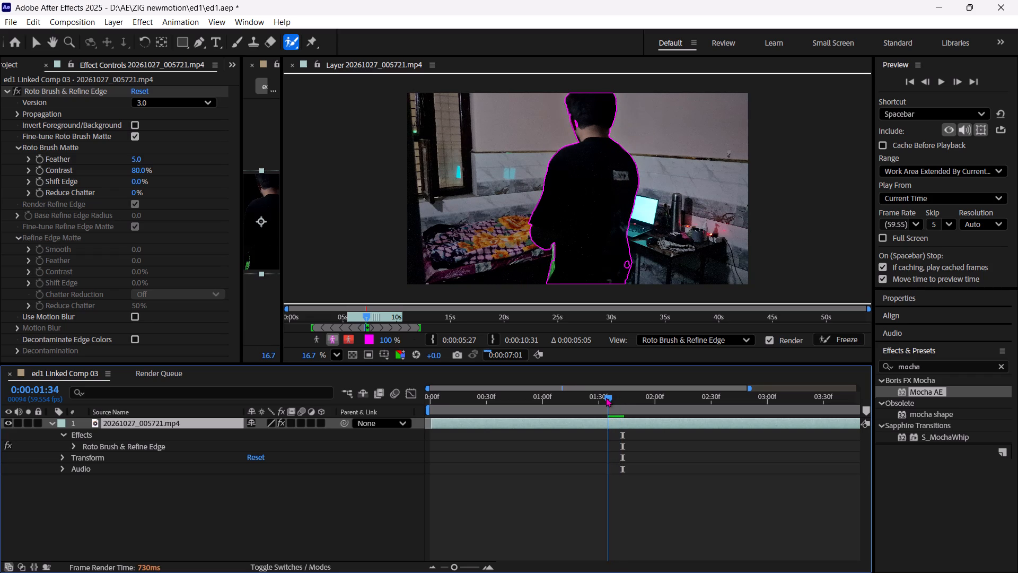
{"action": "left_click_drag", "start_coordinate": [606, 397], "coordinate": [606, 397]}
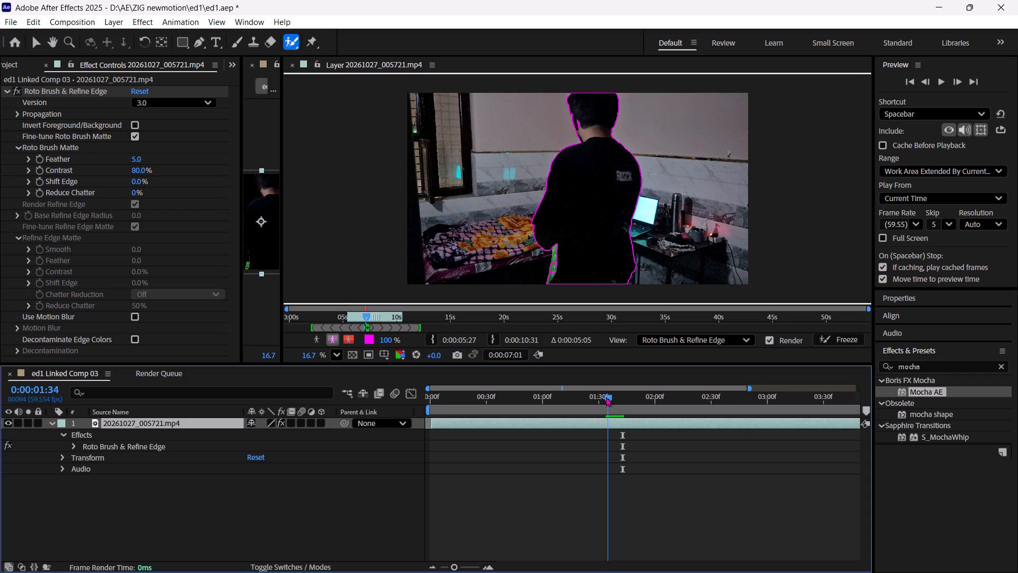
{"action": "left_click_drag", "start_coordinate": [606, 397], "coordinate": [610, 398]}
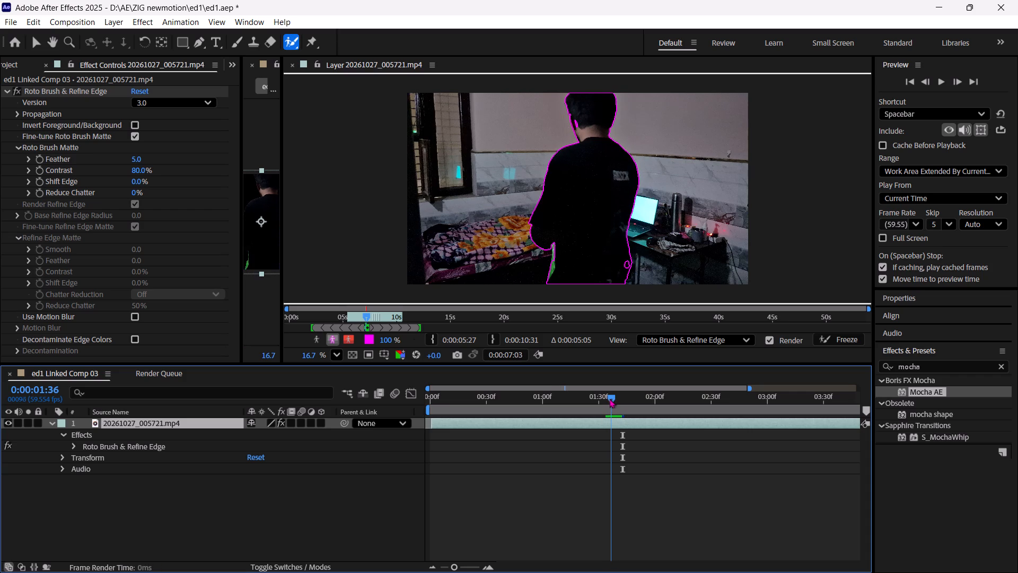
{"action": "left_click_drag", "start_coordinate": [610, 398], "coordinate": [608, 398]}
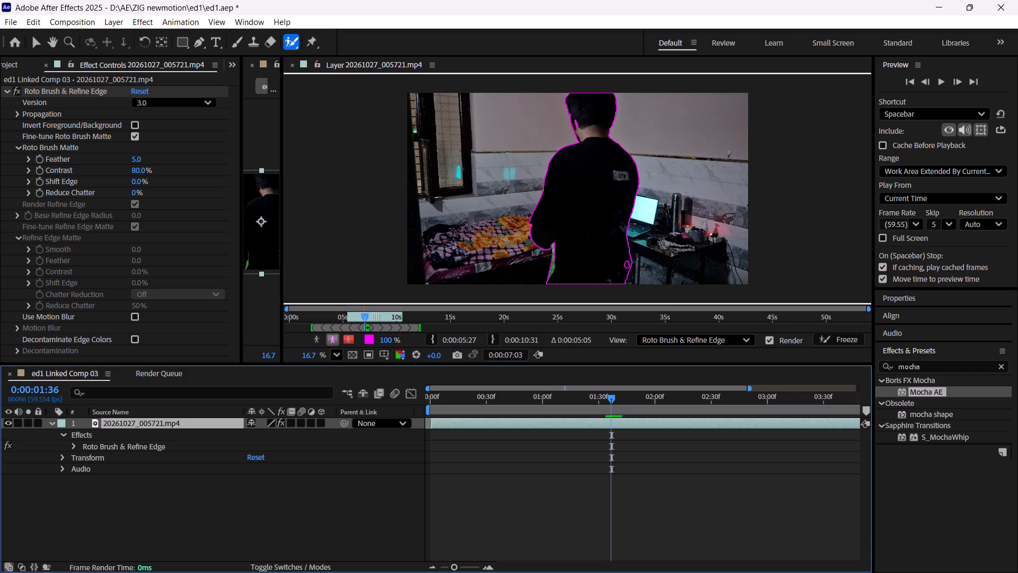
{"action": "left_click_drag", "start_coordinate": [551, 257], "coordinate": [539, 281], "text": "alt"}
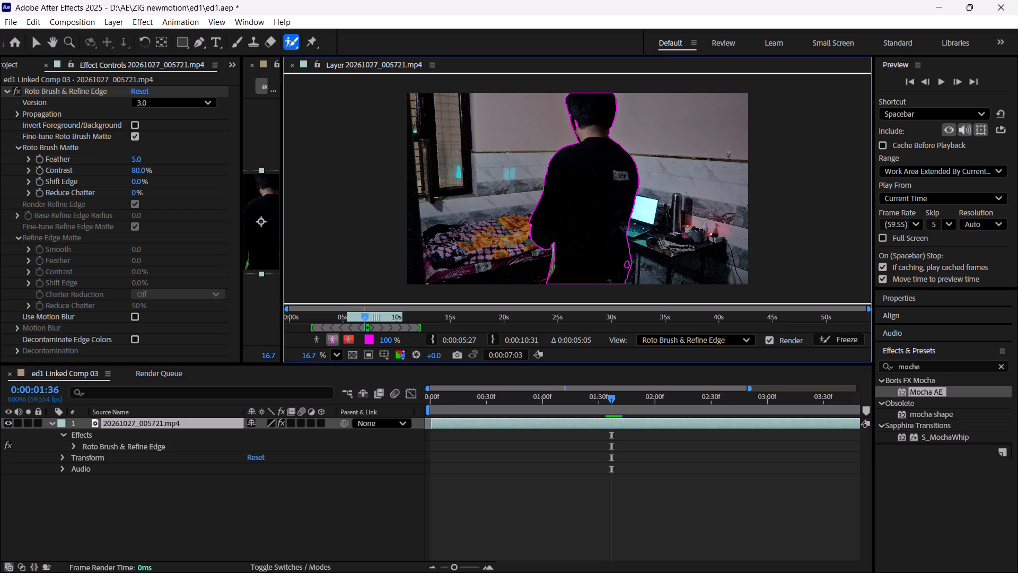
Step backward frame by frame from 0:00:01:36 to 0:00:00:55, checking how the Roto Brush outline propagates around the person.
{"action": "left_click_drag", "start_coordinate": [609, 397], "coordinate": [607, 397]}
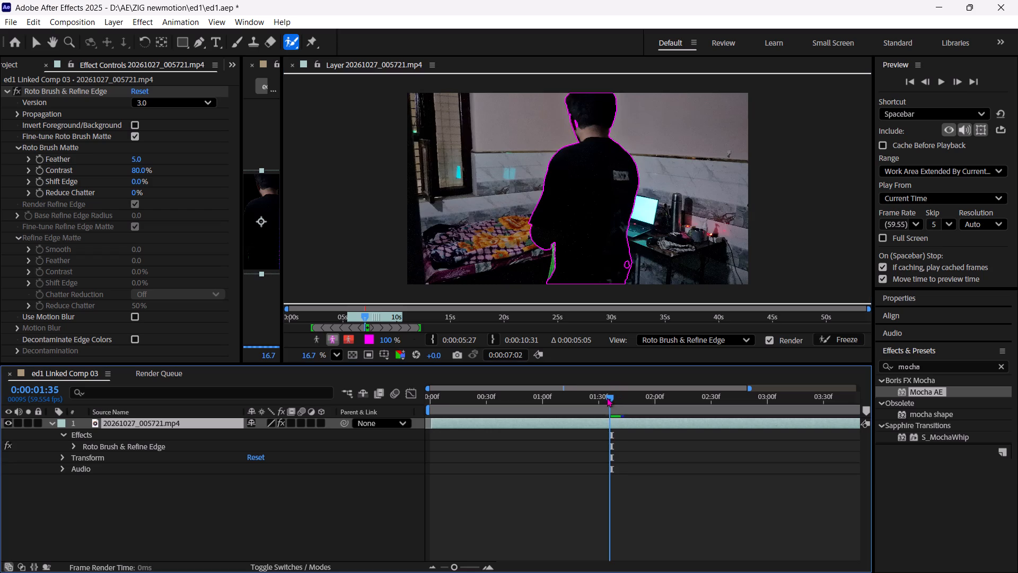
{"action": "left_click_drag", "start_coordinate": [607, 397], "coordinate": [603, 397]}
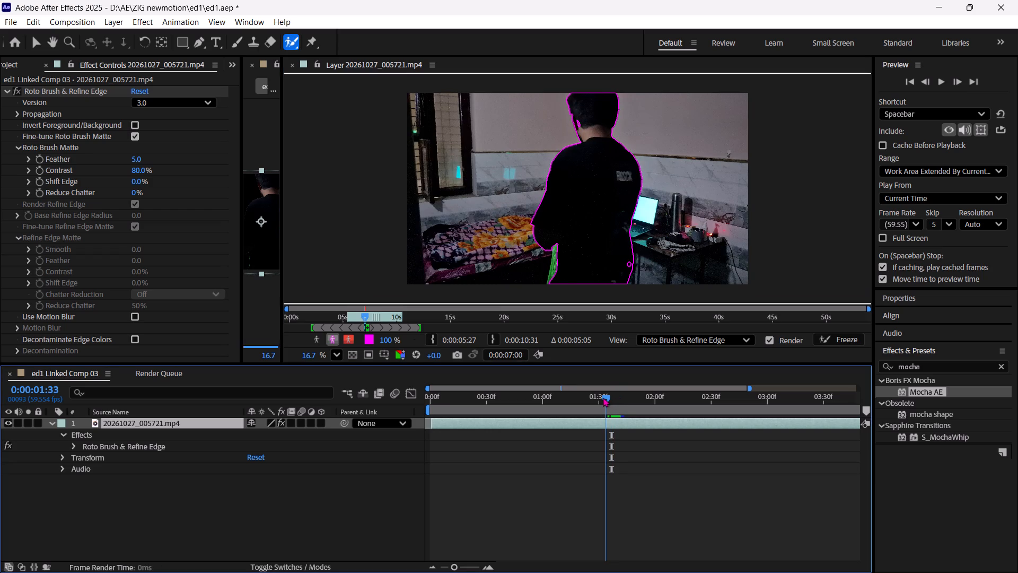
{"action": "left_click_drag", "start_coordinate": [603, 397], "coordinate": [600, 397]}
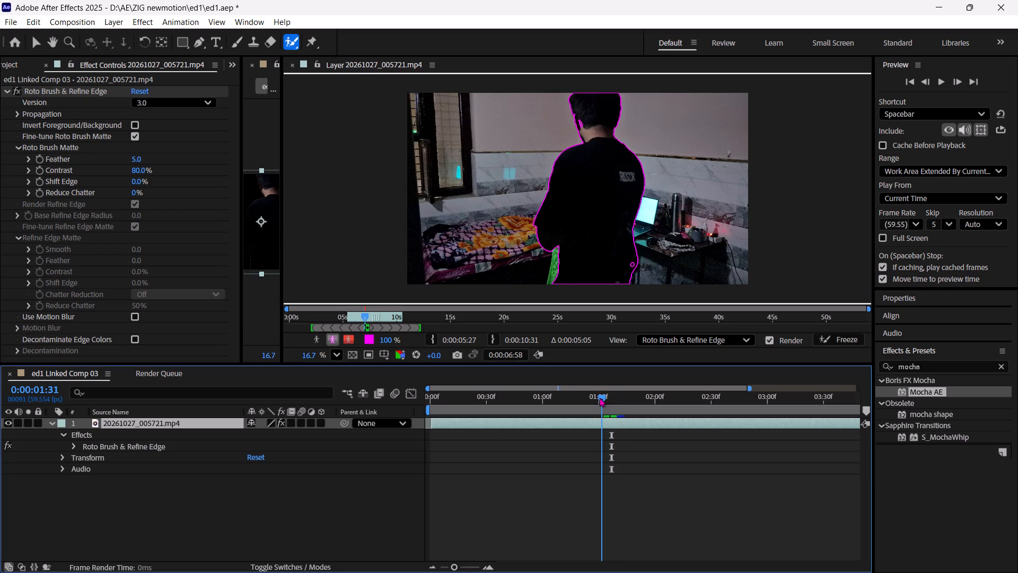
{"action": "left_click_drag", "start_coordinate": [600, 397], "coordinate": [597, 397]}
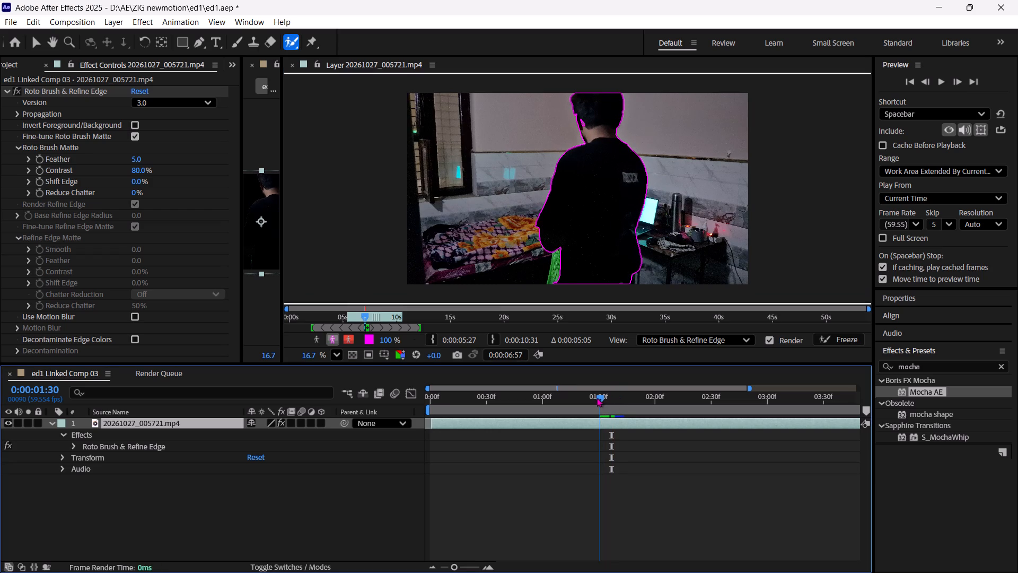
{"action": "left_click_drag", "start_coordinate": [597, 397], "coordinate": [595, 397]}
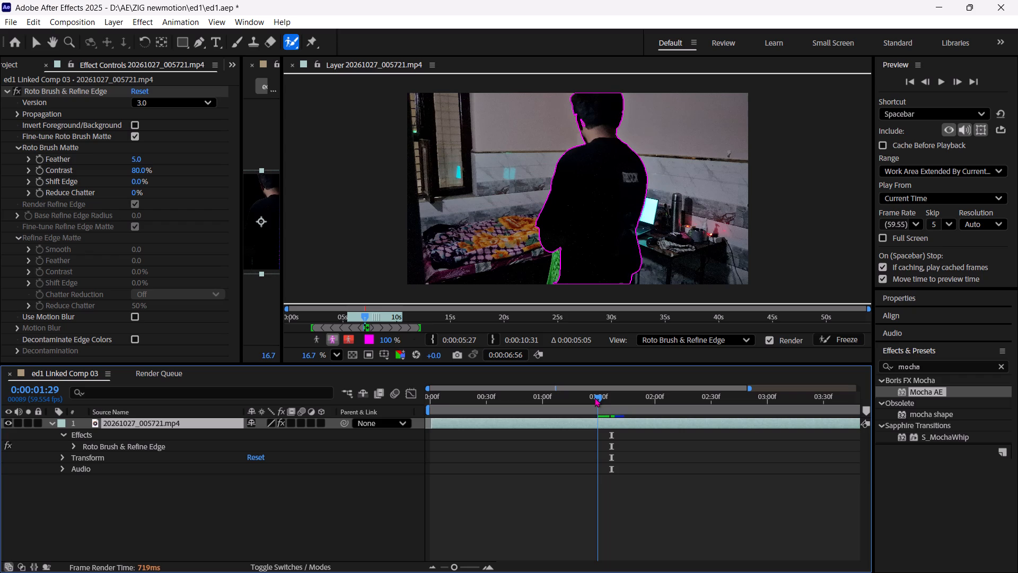
{"action": "left_click_drag", "start_coordinate": [595, 397], "coordinate": [592, 397]}
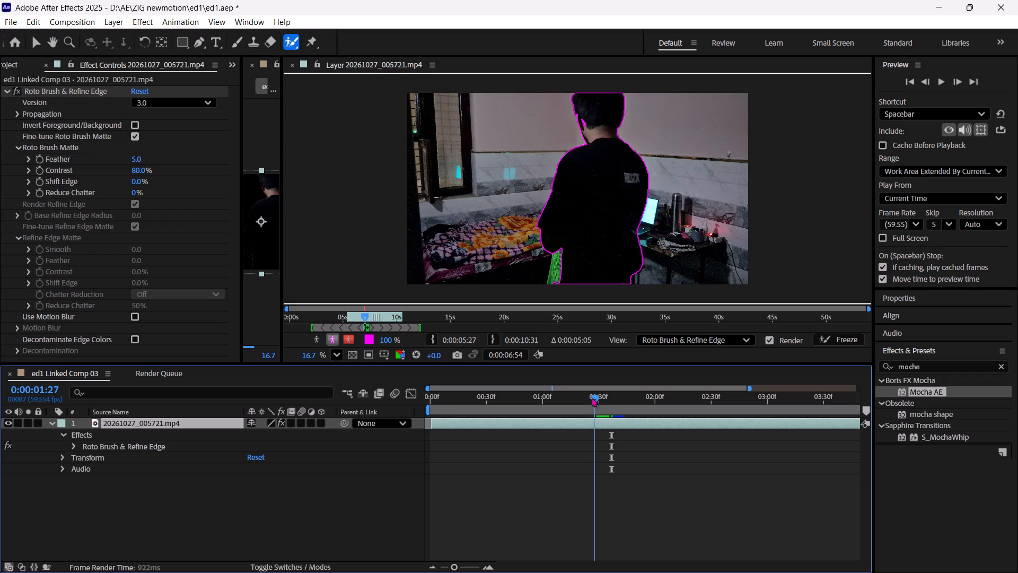
{"action": "left_click_drag", "start_coordinate": [592, 397], "coordinate": [587, 397]}
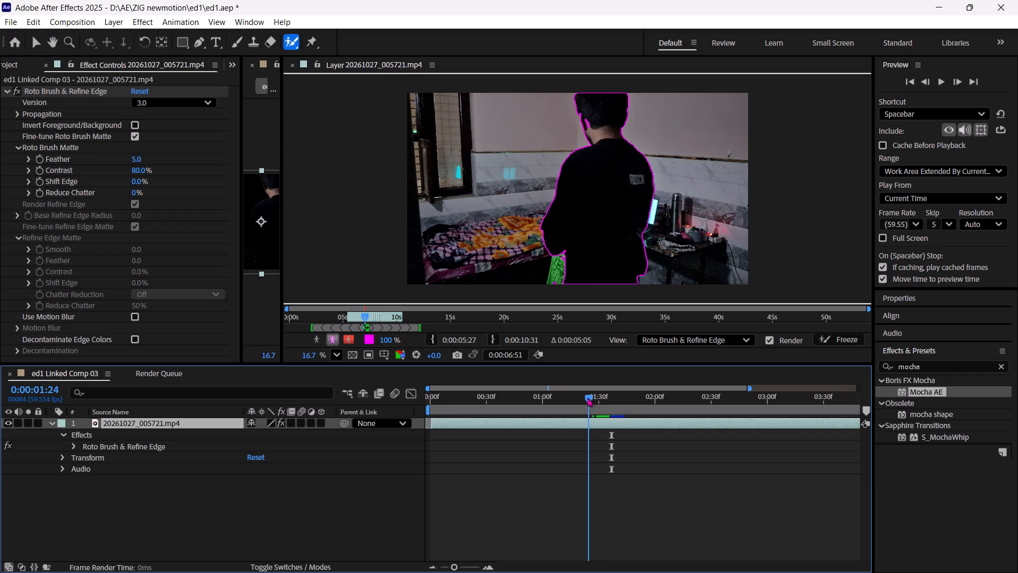
{"action": "left_click_drag", "start_coordinate": [587, 397], "coordinate": [583, 397]}
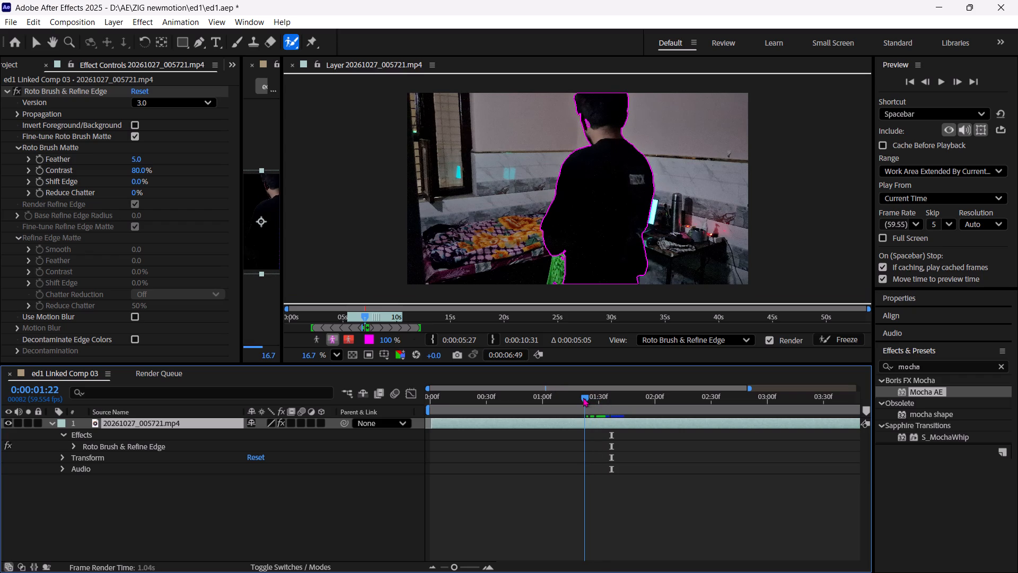
{"action": "left_click_drag", "start_coordinate": [583, 397], "coordinate": [576, 395]}
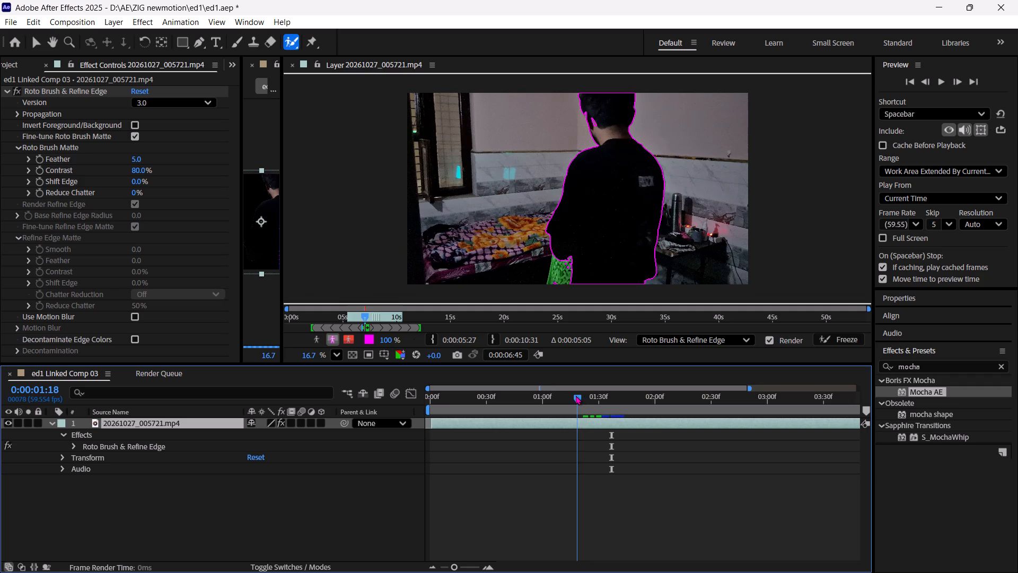
{"action": "left_click_drag", "start_coordinate": [576, 395], "coordinate": [575, 396]}
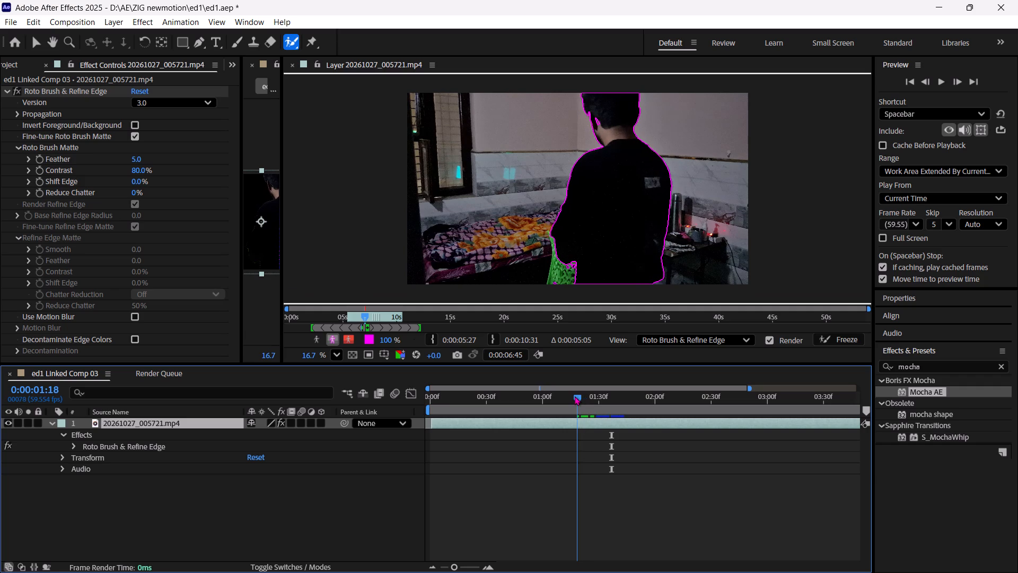
{"action": "left_click_drag", "start_coordinate": [575, 396], "coordinate": [568, 393]}
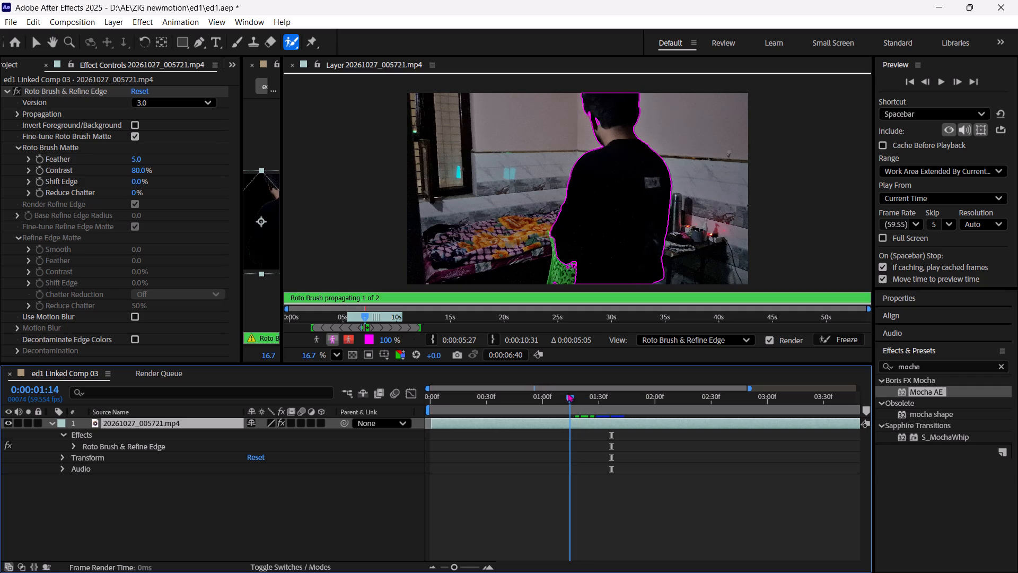
{"action": "left_click_drag", "start_coordinate": [568, 393], "coordinate": [567, 393]}
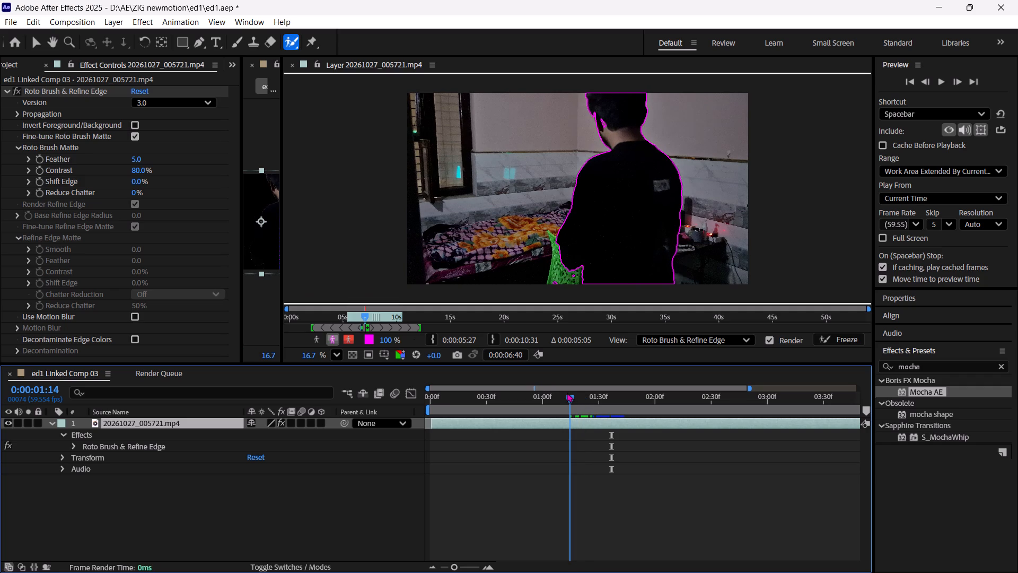
{"action": "left_click_drag", "start_coordinate": [567, 393], "coordinate": [561, 393]}
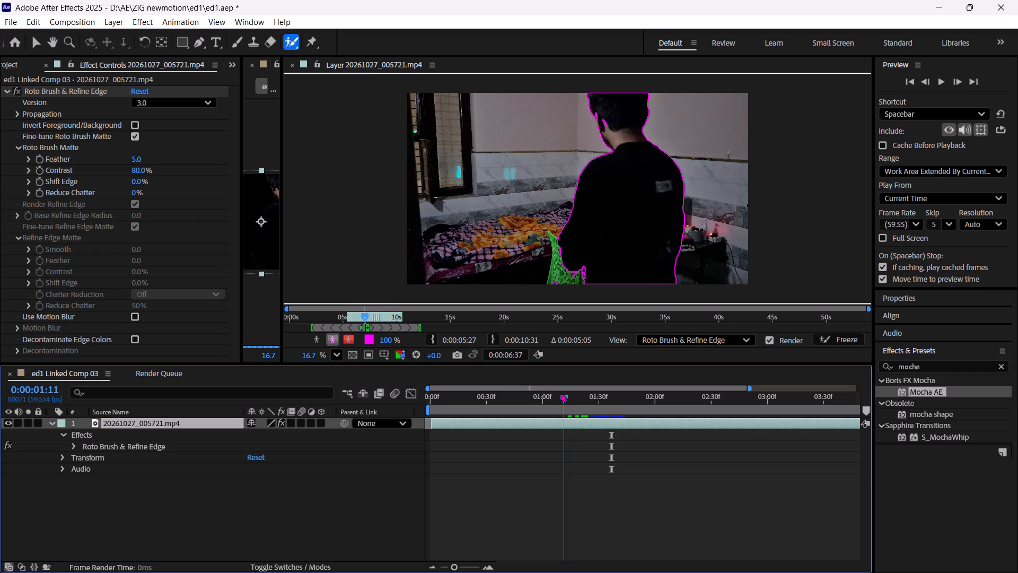
{"action": "left_click_drag", "start_coordinate": [561, 393], "coordinate": [559, 393]}
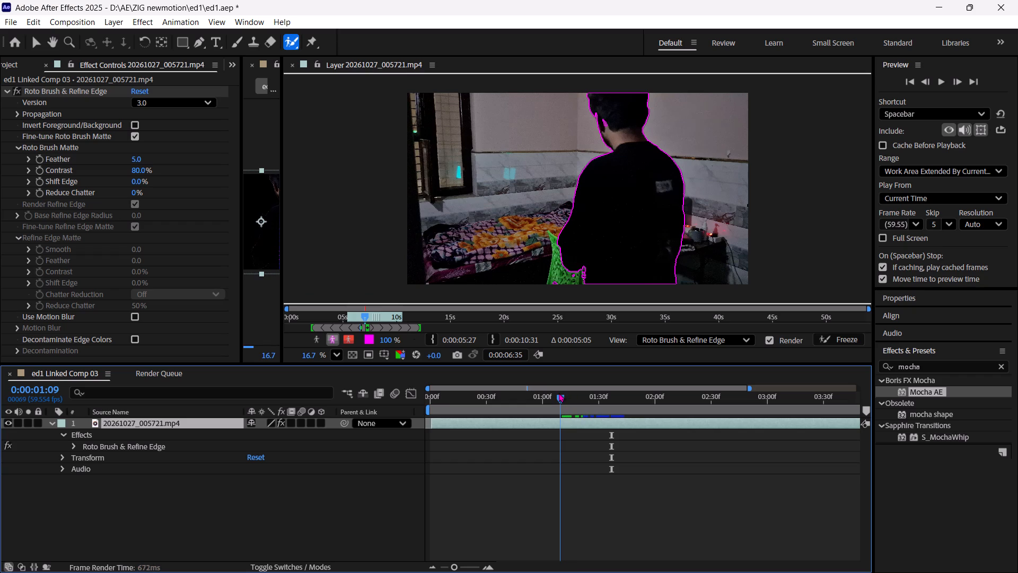
{"action": "left_click_drag", "start_coordinate": [559, 393], "coordinate": [556, 393]}
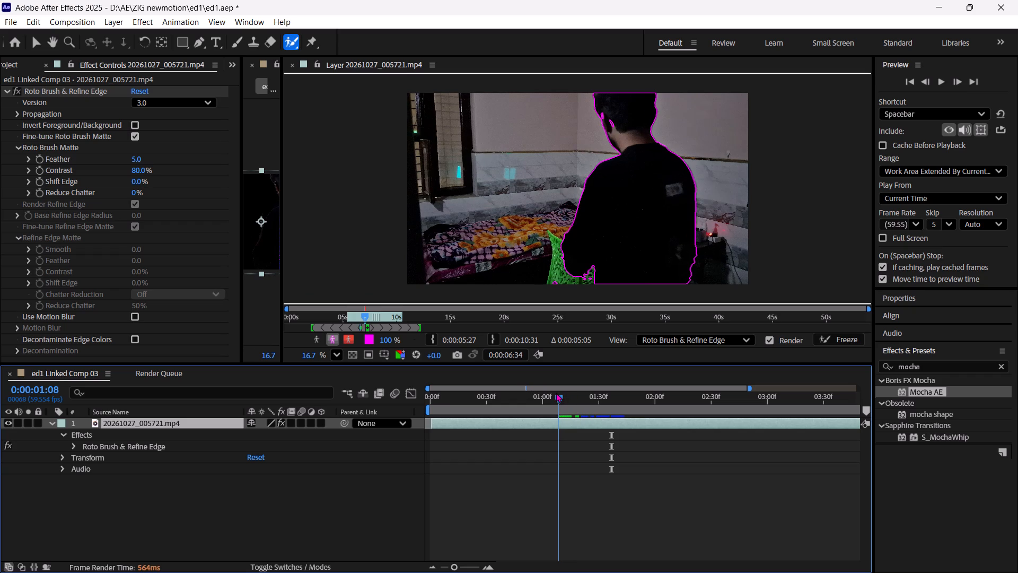
{"action": "left_click_drag", "start_coordinate": [556, 393], "coordinate": [552, 393]}
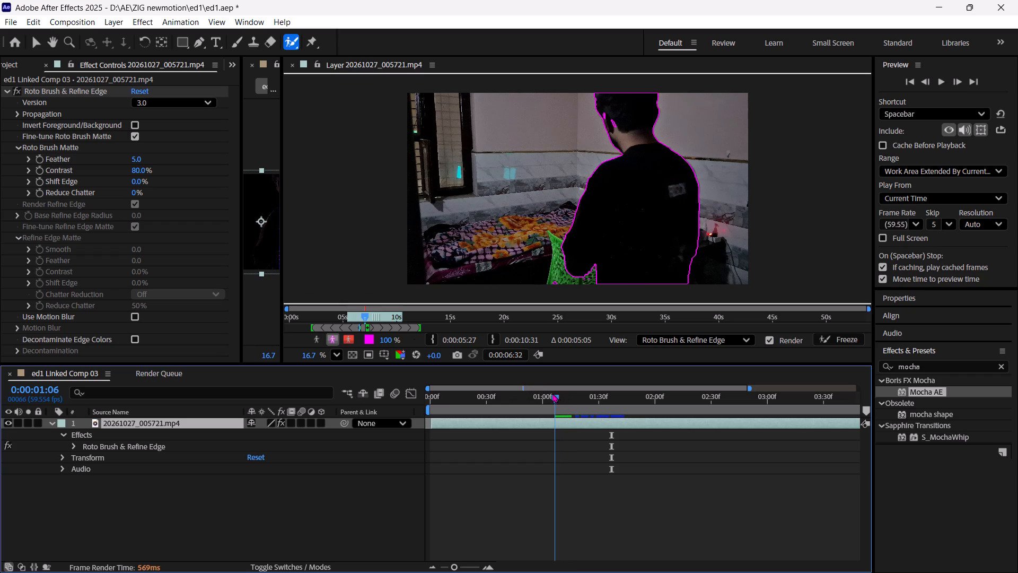
{"action": "left_click_drag", "start_coordinate": [552, 393], "coordinate": [550, 393]}
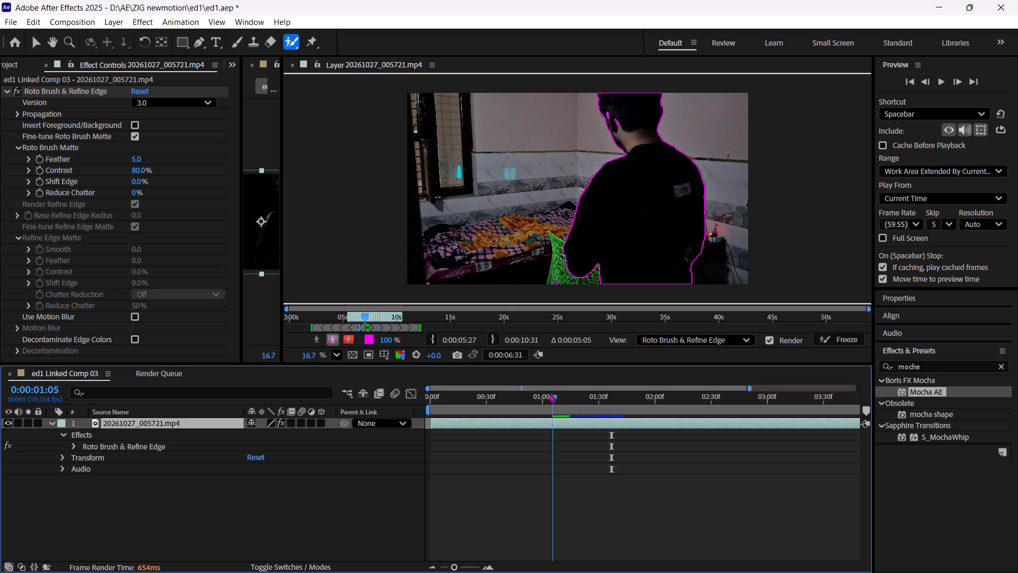
{"action": "left_click_drag", "start_coordinate": [550, 393], "coordinate": [545, 393]}
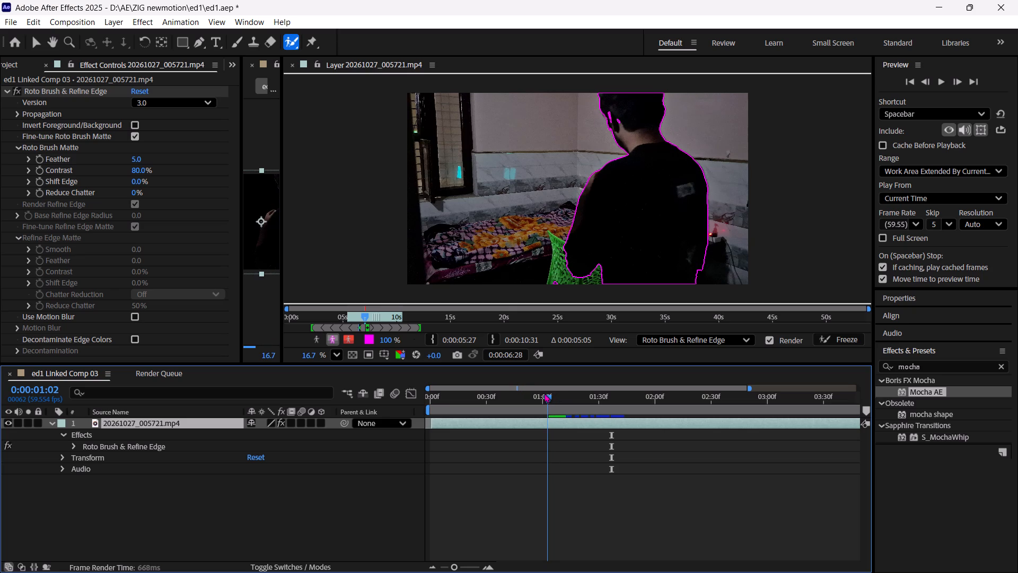
{"action": "left_click_drag", "start_coordinate": [545, 393], "coordinate": [540, 394]}
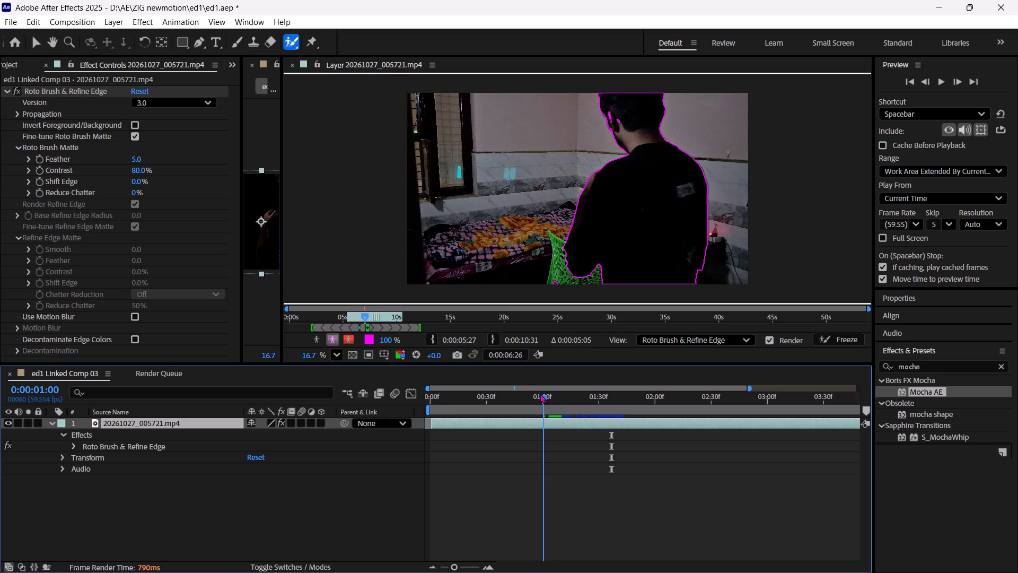
{"action": "left_click_drag", "start_coordinate": [540, 394], "coordinate": [536, 394]}
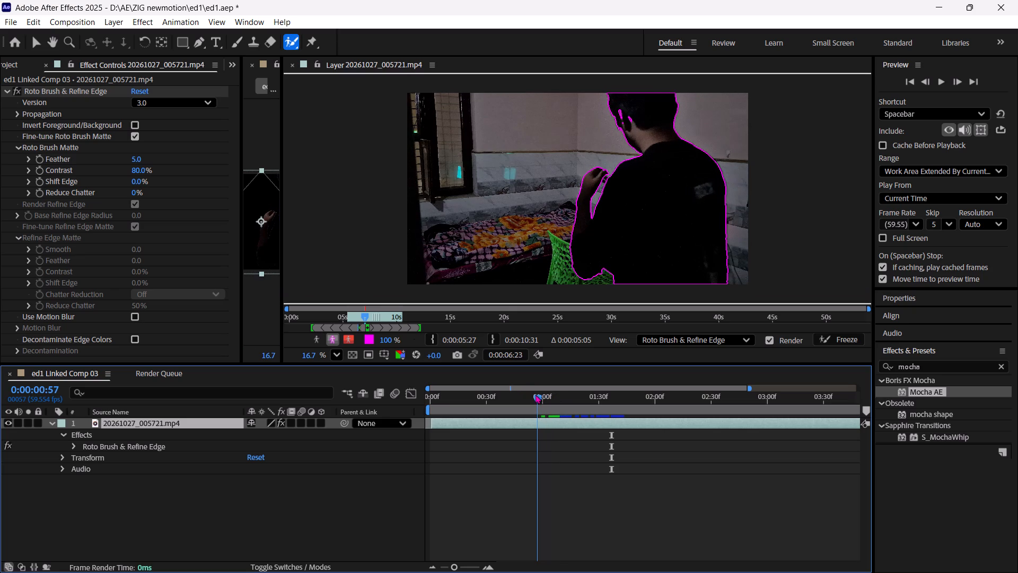
{"action": "left_click_drag", "start_coordinate": [536, 394], "coordinate": [532, 394]}
At 0:00:00:55, add the missed area on the side of the person's face to the selection with a short Roto Brush stroke.
{"action": "left_click_drag", "start_coordinate": [636, 115], "coordinate": [635, 114]}
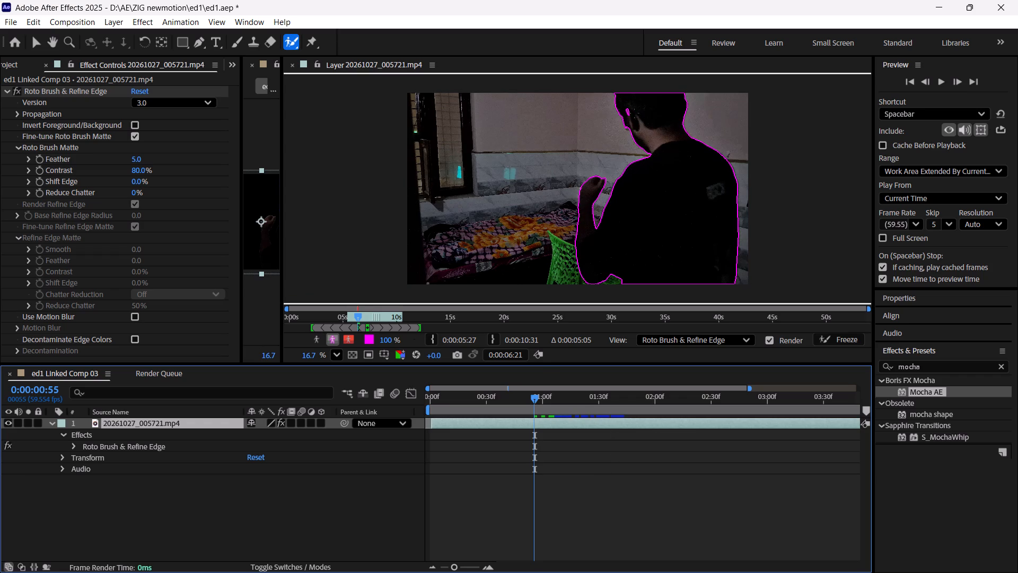
{"action": "left_click_drag", "start_coordinate": [635, 114], "coordinate": [630, 110]}
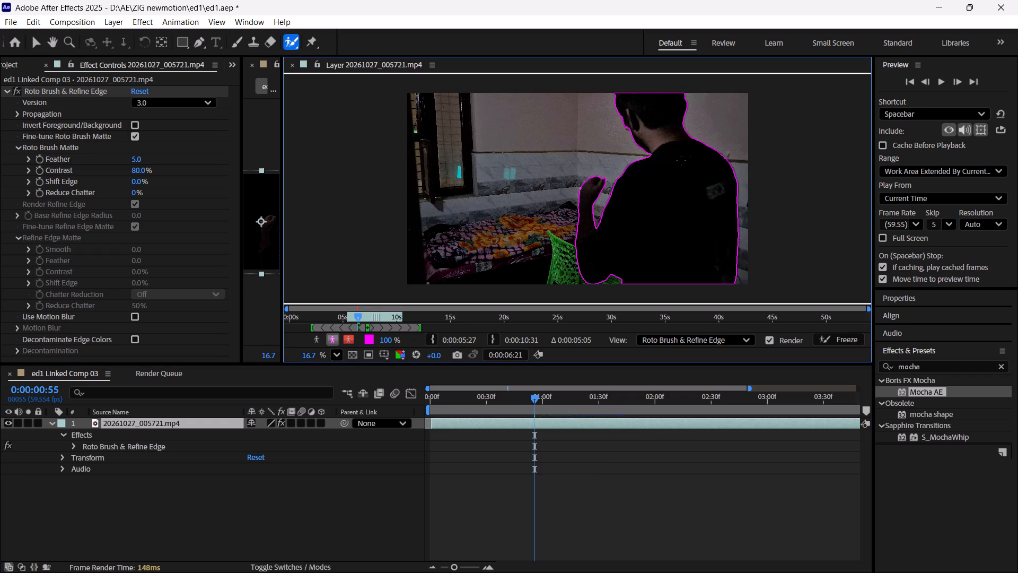
Check the propagated outline around the raised hand and torso on the frames between 0:00:00:55 and 0:00:00:47, settling on 0:00:00:48.
{"action": "left_click_drag", "start_coordinate": [534, 398], "coordinate": [531, 398]}
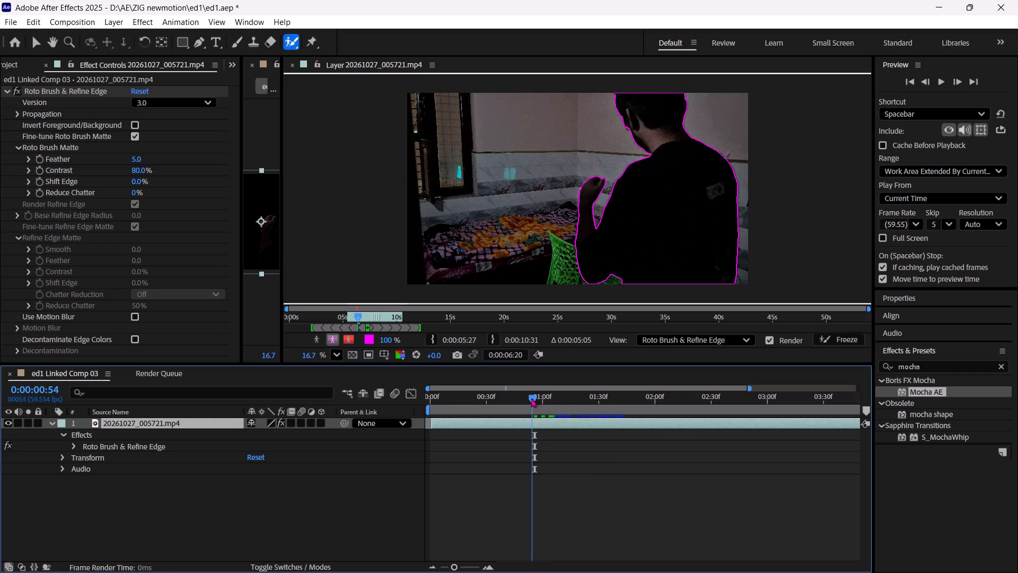
{"action": "left_click_drag", "start_coordinate": [531, 398], "coordinate": [529, 398]}
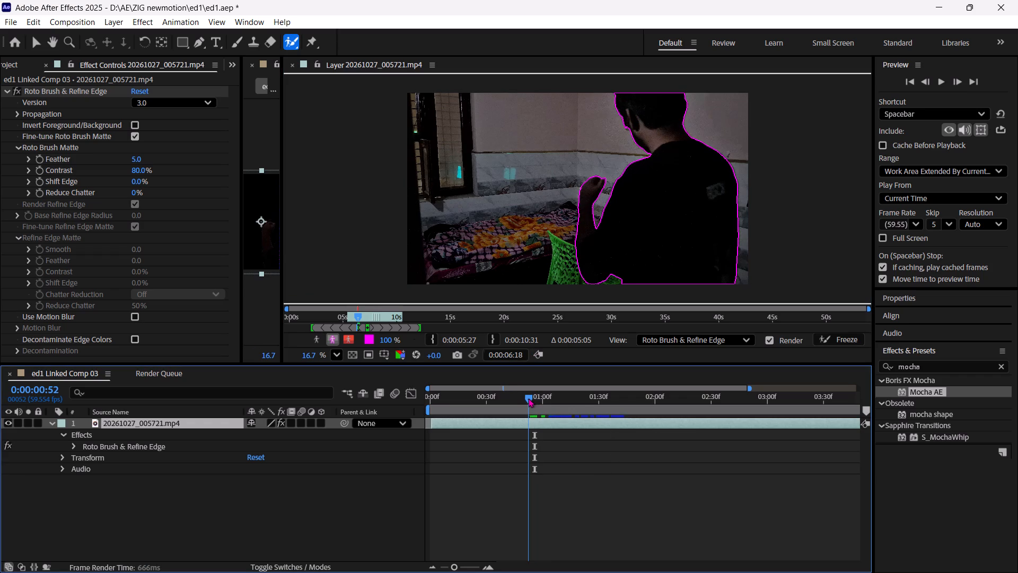
{"action": "left_click_drag", "start_coordinate": [529, 398], "coordinate": [526, 398]}
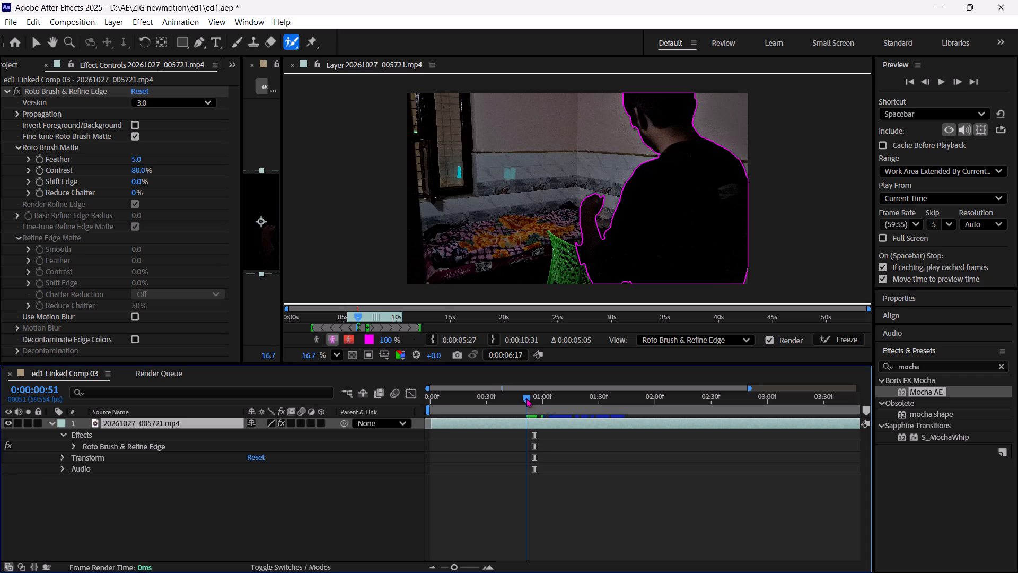
{"action": "left_click_drag", "start_coordinate": [526, 398], "coordinate": [524, 396]}
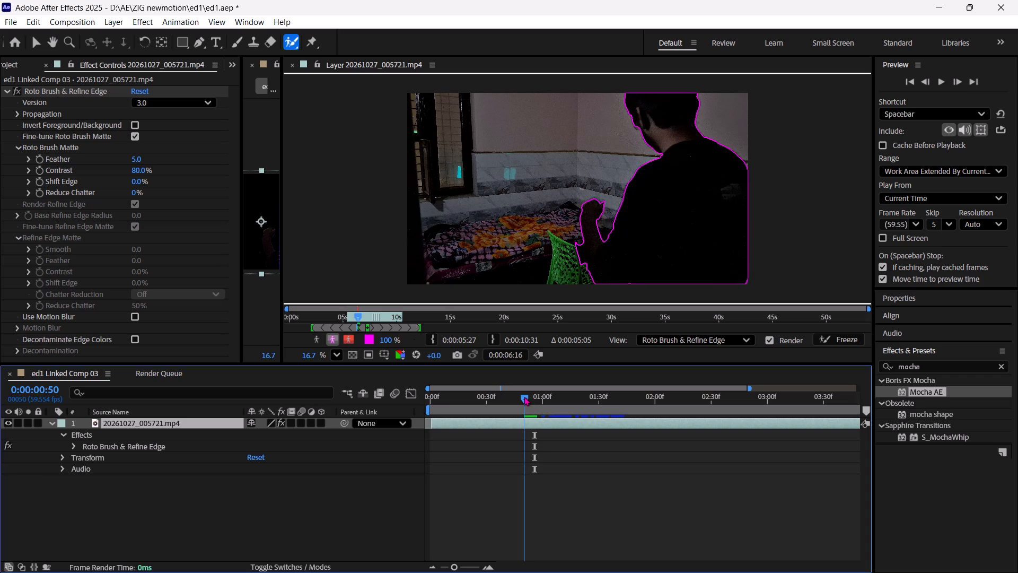
{"action": "left_click_drag", "start_coordinate": [524, 396], "coordinate": [522, 396]}
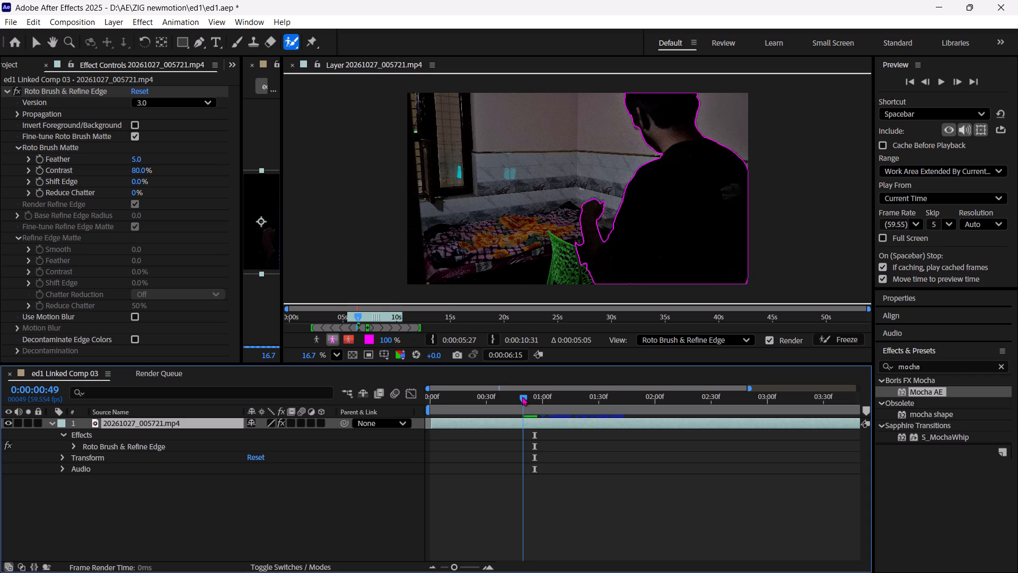
{"action": "left_click_drag", "start_coordinate": [522, 396], "coordinate": [520, 396]}
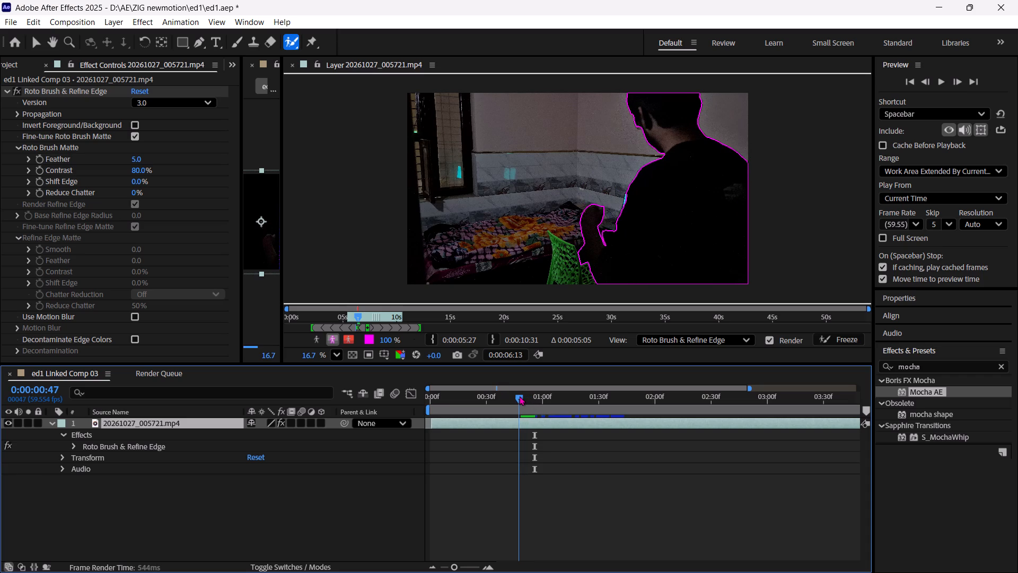
{"action": "left_click_drag", "start_coordinate": [520, 396], "coordinate": [519, 396]}
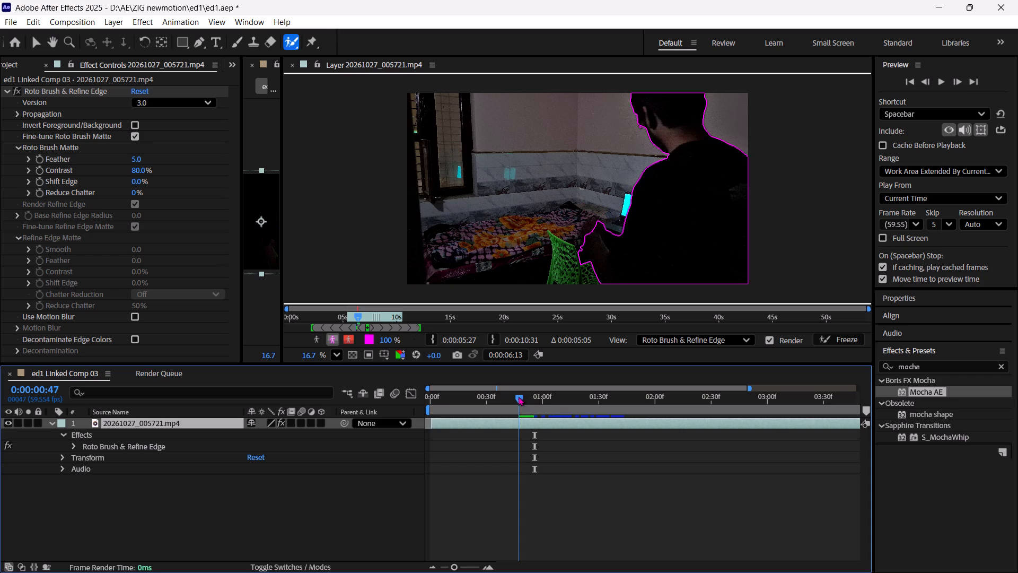
{"action": "left_click_drag", "start_coordinate": [519, 396], "coordinate": [525, 396]}
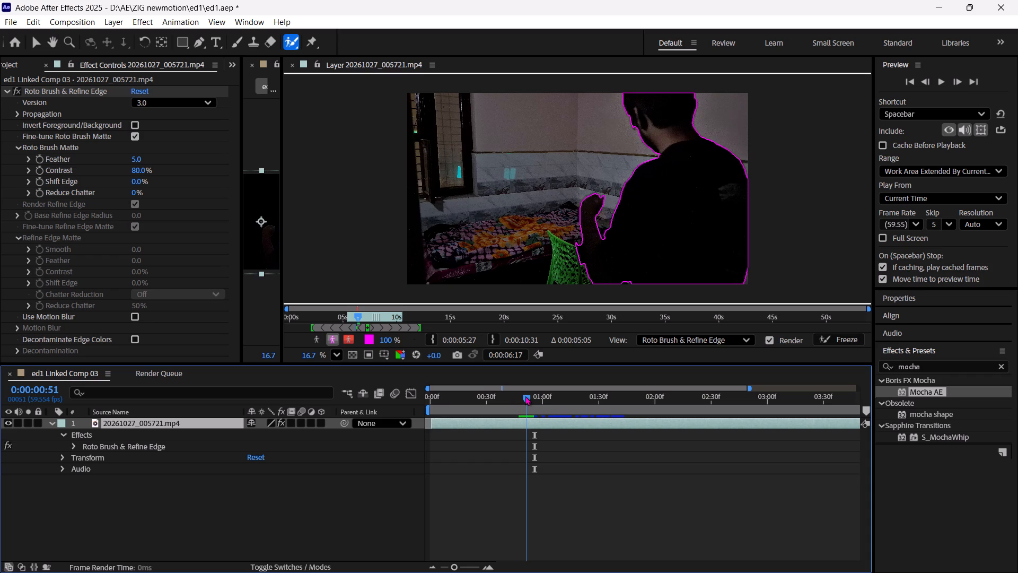
{"action": "left_click_drag", "start_coordinate": [525, 396], "coordinate": [523, 396]}
{"action": "left_click", "coordinate": [523, 396]}
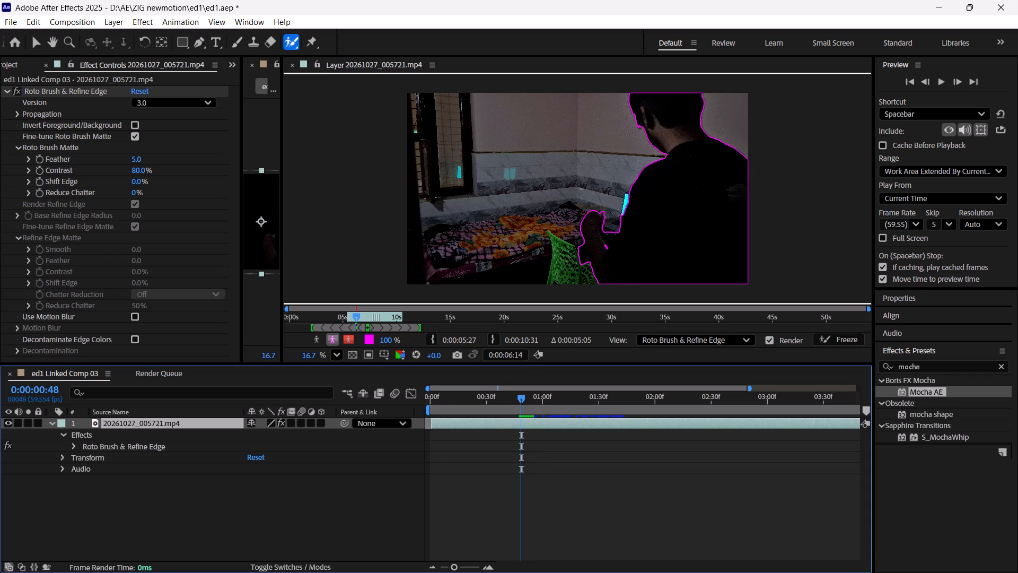
At 0:00:00:48, correct the Roto Brush outline in the gap between the raised hand and torso and along the forearm's outer edge.
{"action": "left_click_drag", "start_coordinate": [605, 229], "coordinate": [610, 244], "text": "alt"}
{"action": "left_click_drag", "start_coordinate": [610, 244], "coordinate": [617, 229], "text": "alt"}
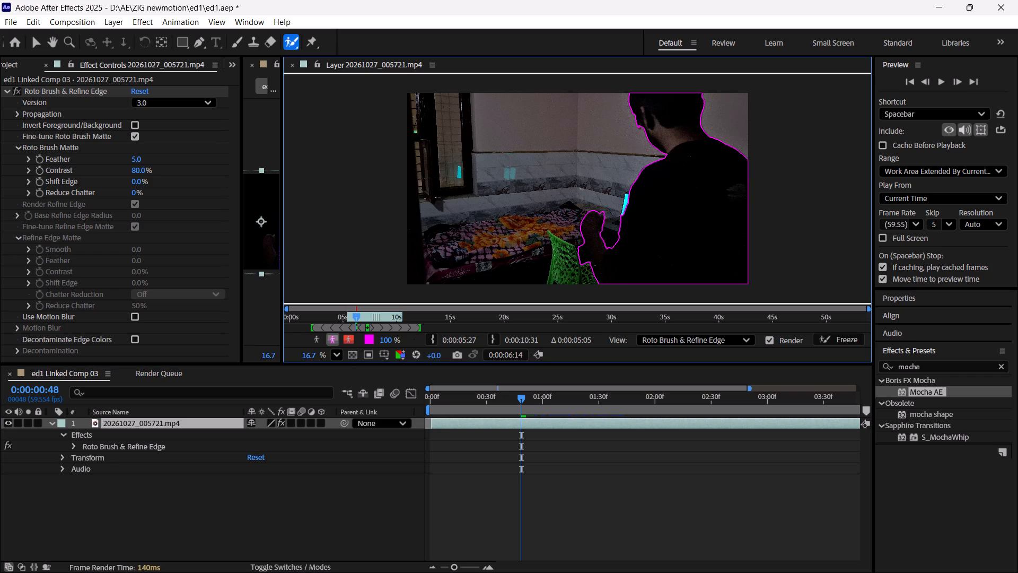
{"action": "left_click_drag", "start_coordinate": [582, 240], "coordinate": [590, 267], "text": "alt"}
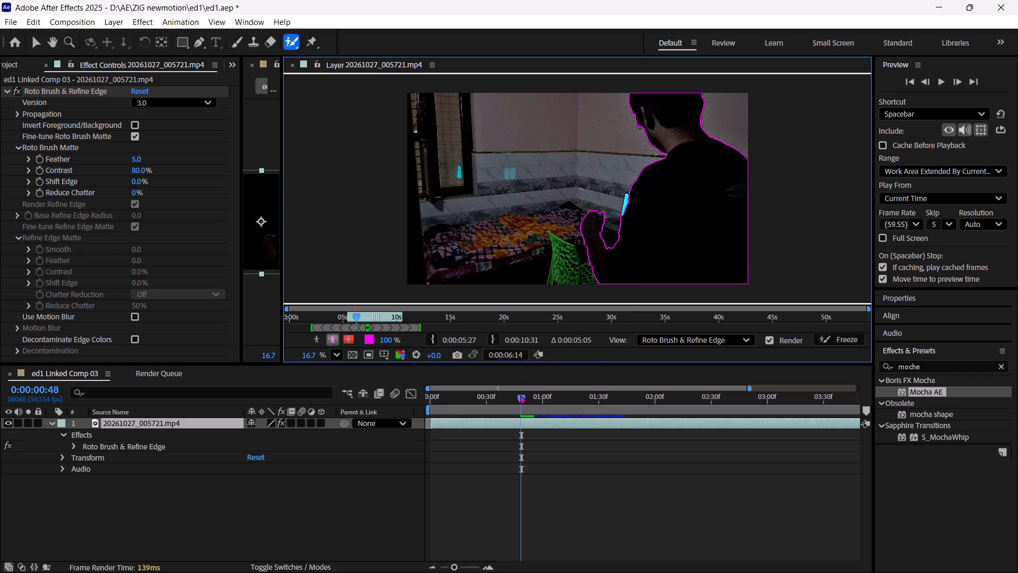
Scrub backward from 0:00:00:48 to 0:00:00:06, checking the propagated Roto Brush outline around the person toward the clip's start.
{"action": "left_click_drag", "start_coordinate": [520, 395], "coordinate": [512, 395]}
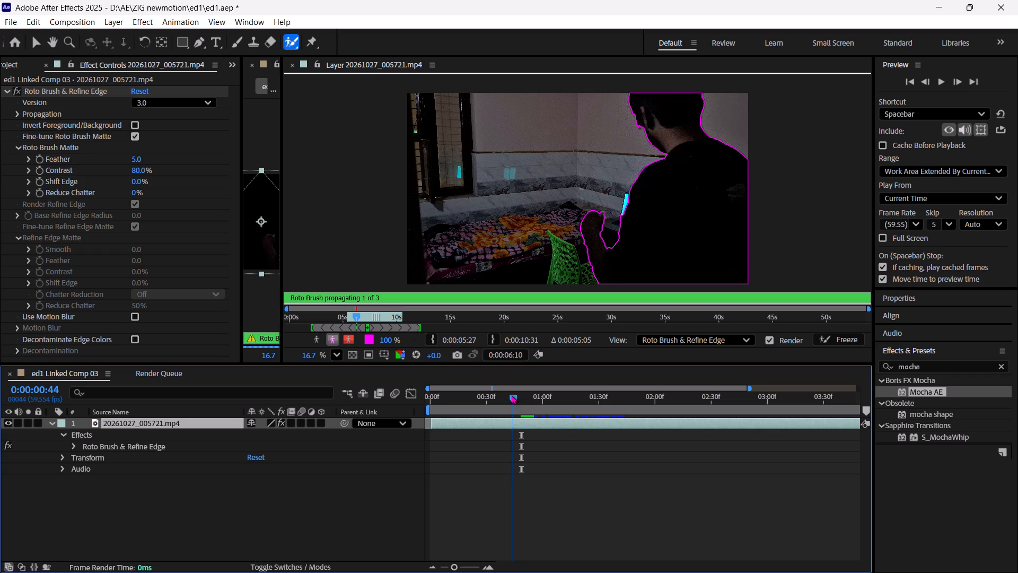
{"action": "left_click_drag", "start_coordinate": [512, 395], "coordinate": [509, 395]}
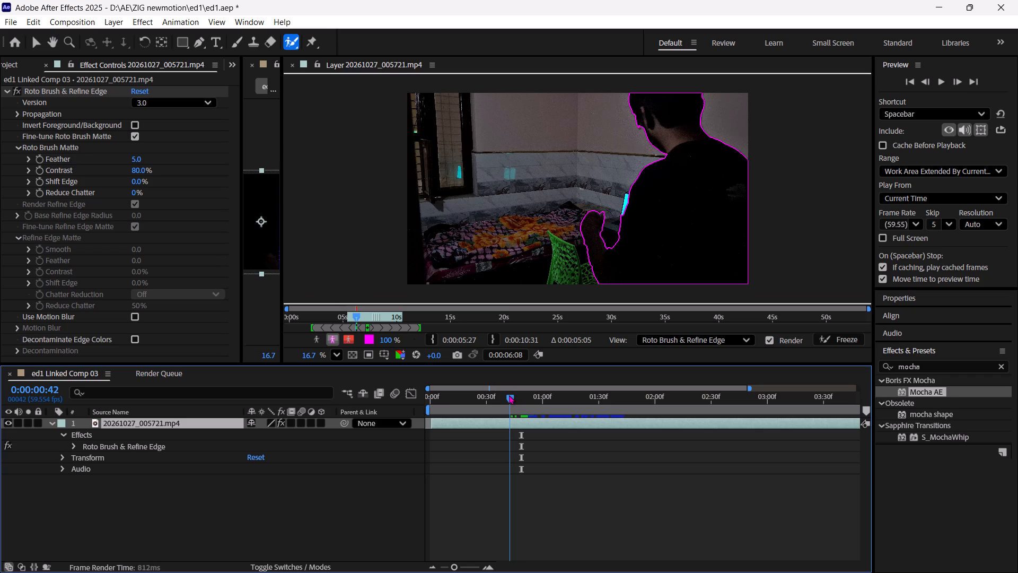
{"action": "left_click_drag", "start_coordinate": [509, 395], "coordinate": [505, 395]}
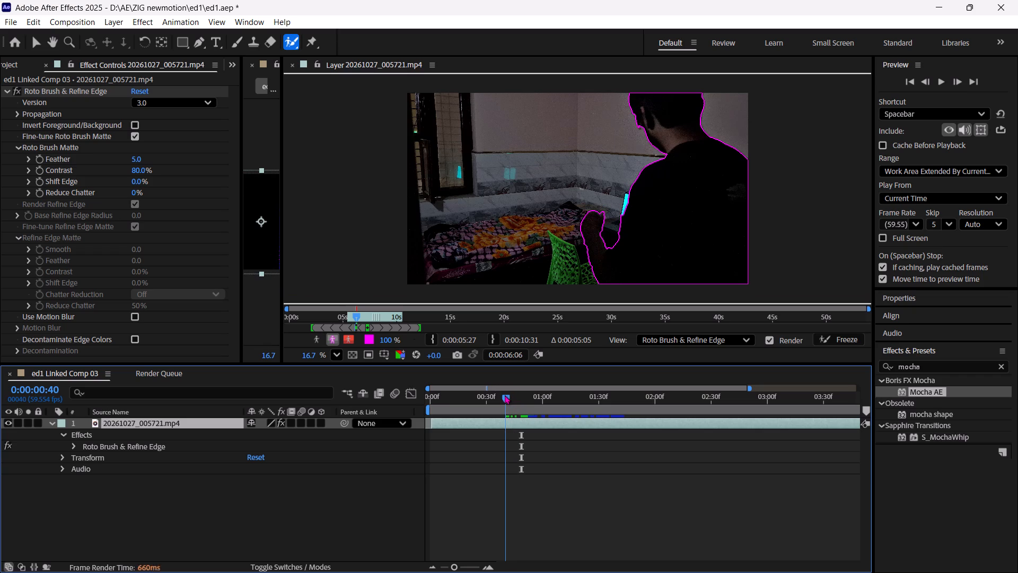
{"action": "left_click_drag", "start_coordinate": [505, 395], "coordinate": [501, 395]}
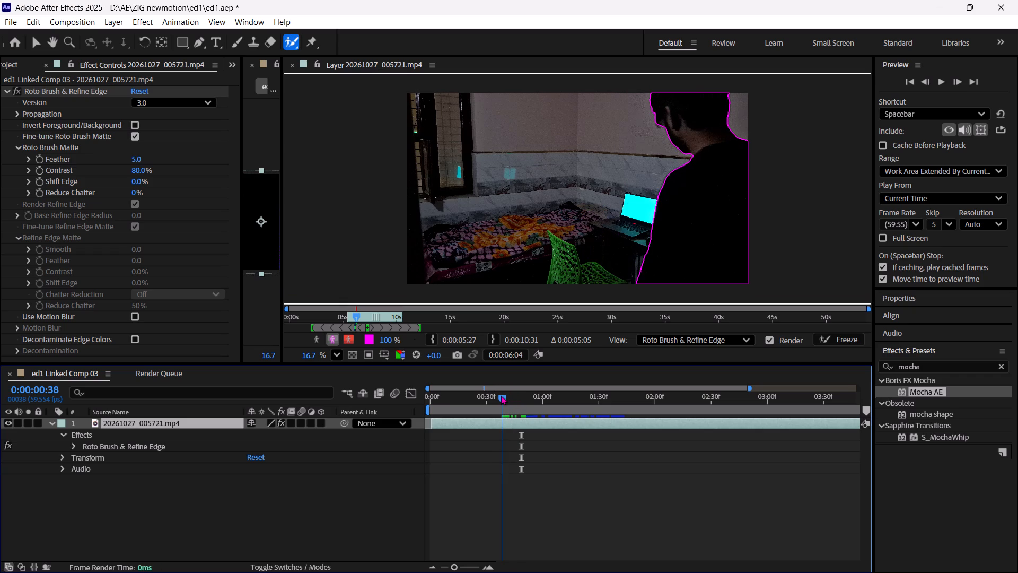
{"action": "left_click_drag", "start_coordinate": [501, 395], "coordinate": [495, 395]}
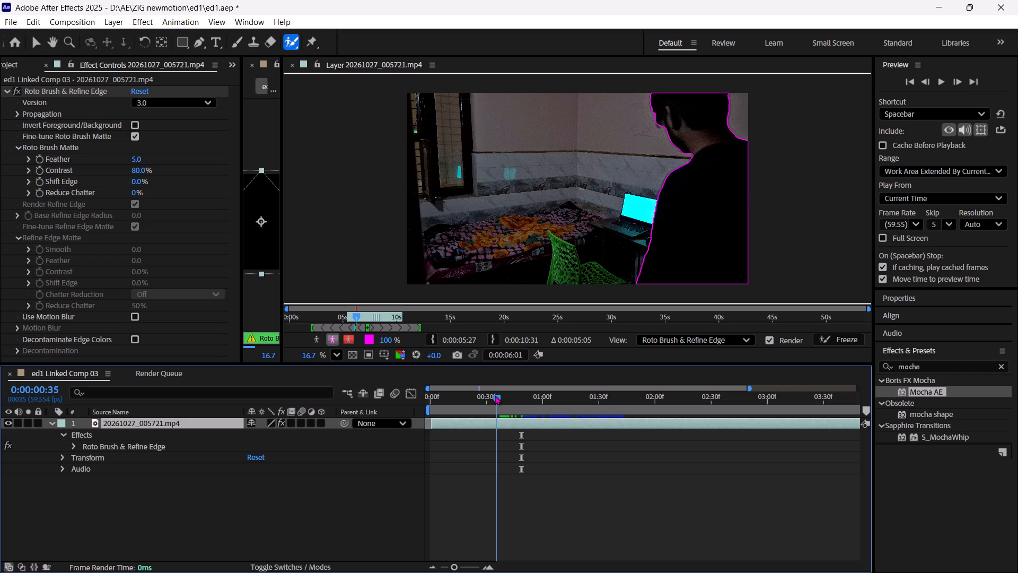
{"action": "left_click_drag", "start_coordinate": [495, 395], "coordinate": [493, 395]}
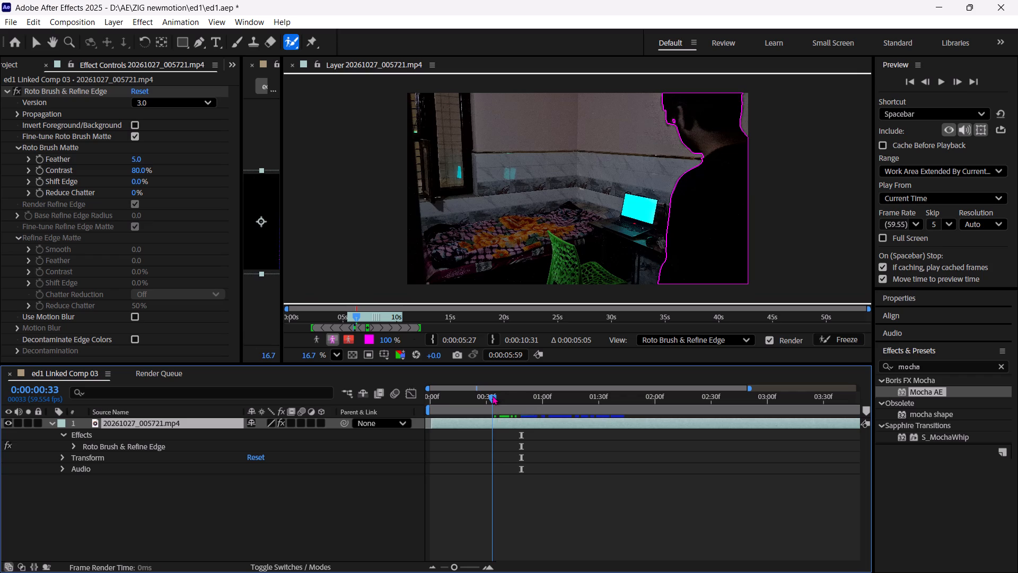
{"action": "left_click_drag", "start_coordinate": [493, 395], "coordinate": [488, 395]}
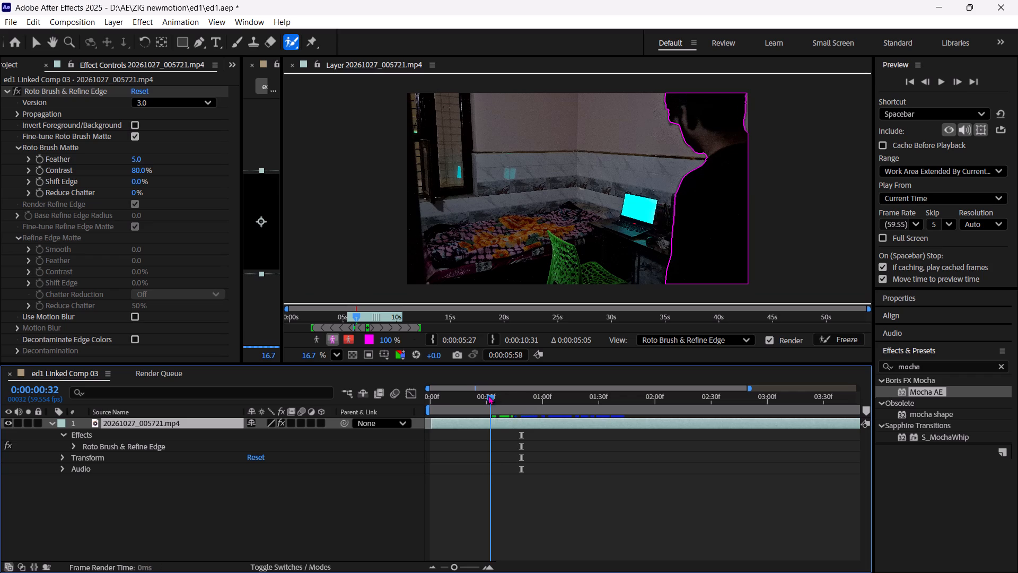
{"action": "left_click_drag", "start_coordinate": [488, 395], "coordinate": [484, 395]}
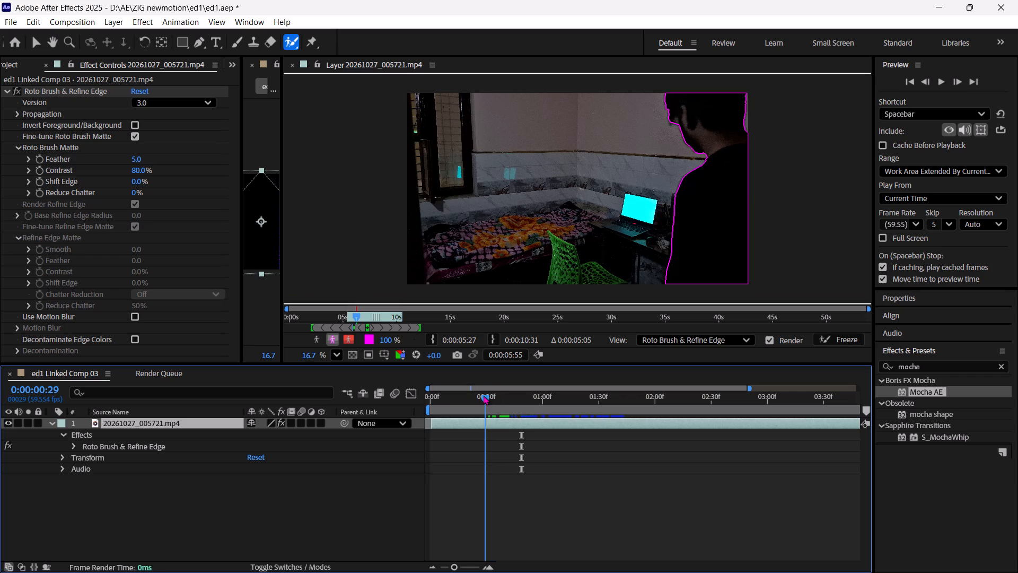
{"action": "left_click_drag", "start_coordinate": [484, 395], "coordinate": [480, 395]}
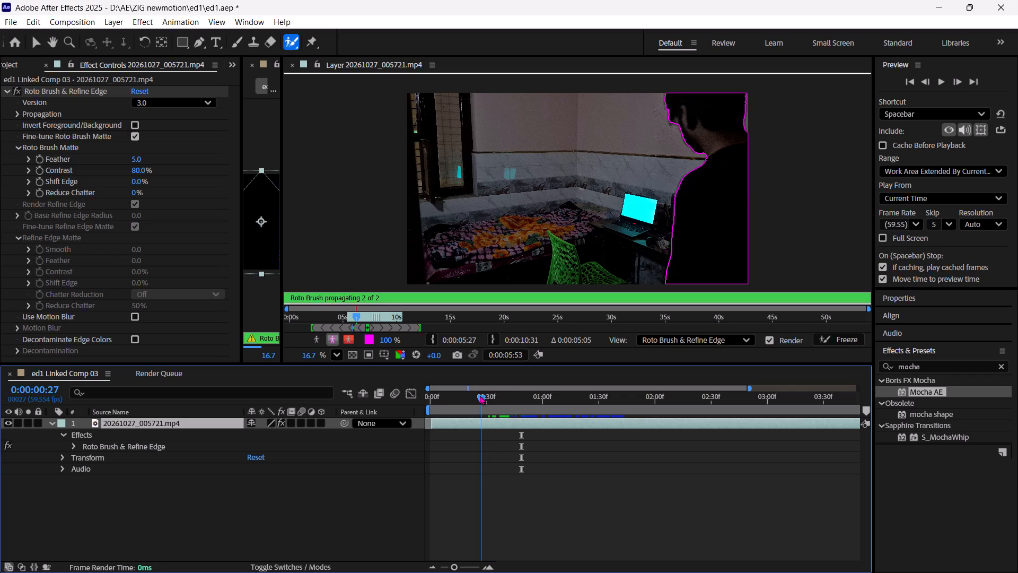
{"action": "left_click_drag", "start_coordinate": [480, 395], "coordinate": [475, 395]}
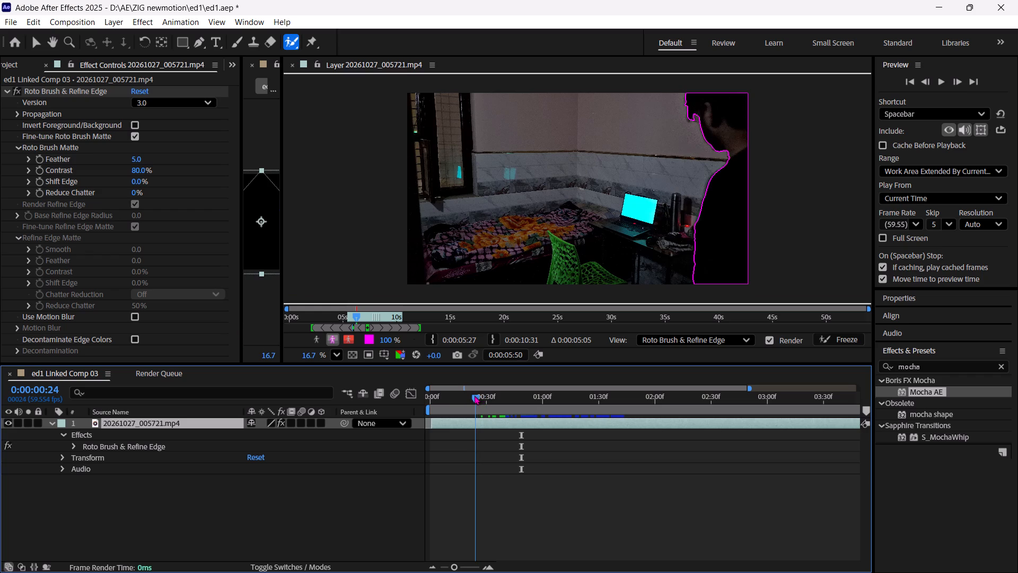
{"action": "left_click_drag", "start_coordinate": [475, 395], "coordinate": [472, 395]}
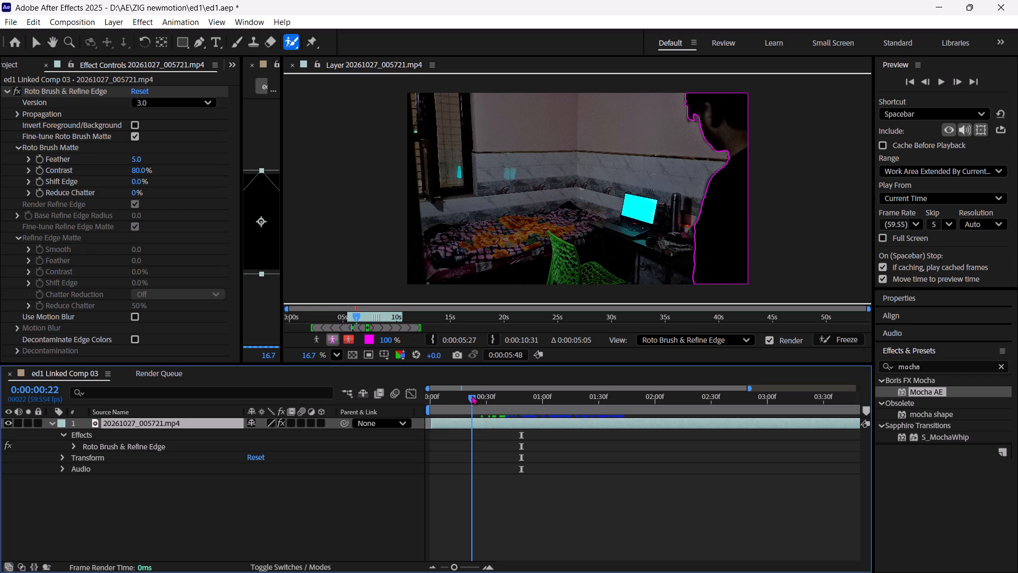
{"action": "left_click_drag", "start_coordinate": [472, 395], "coordinate": [465, 395]}
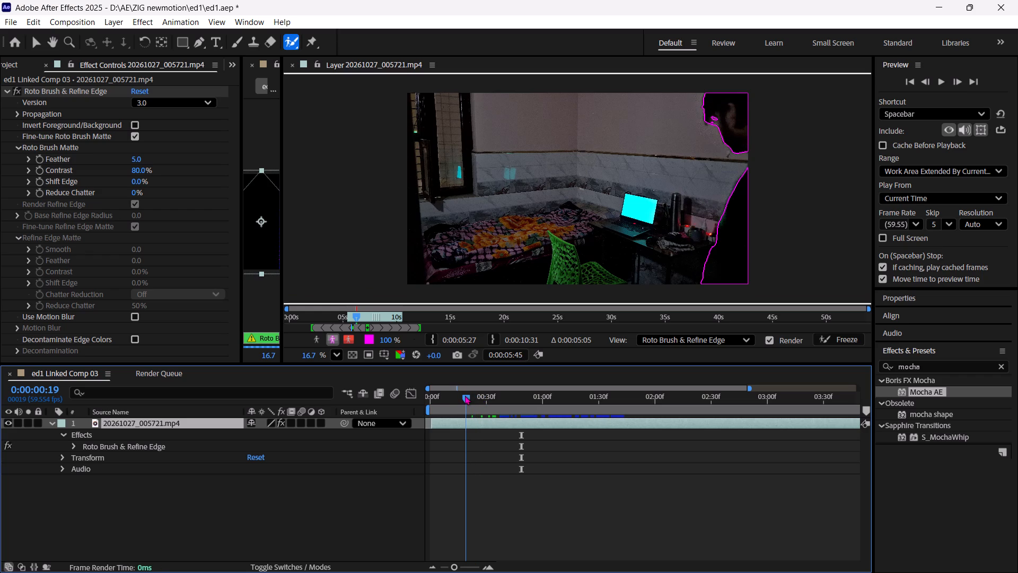
{"action": "left_click_drag", "start_coordinate": [465, 395], "coordinate": [462, 396]}
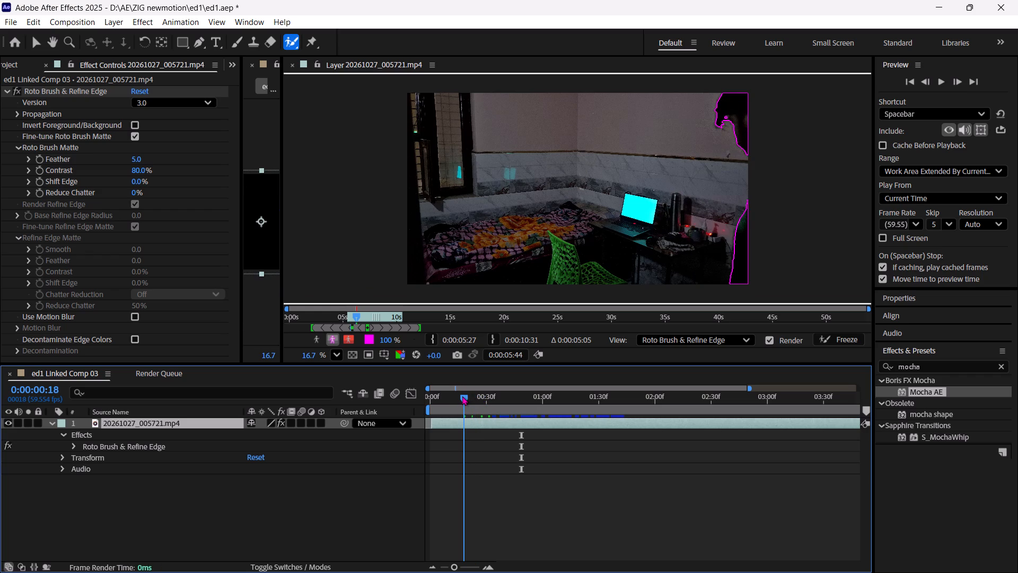
{"action": "left_click_drag", "start_coordinate": [462, 396], "coordinate": [458, 396]}
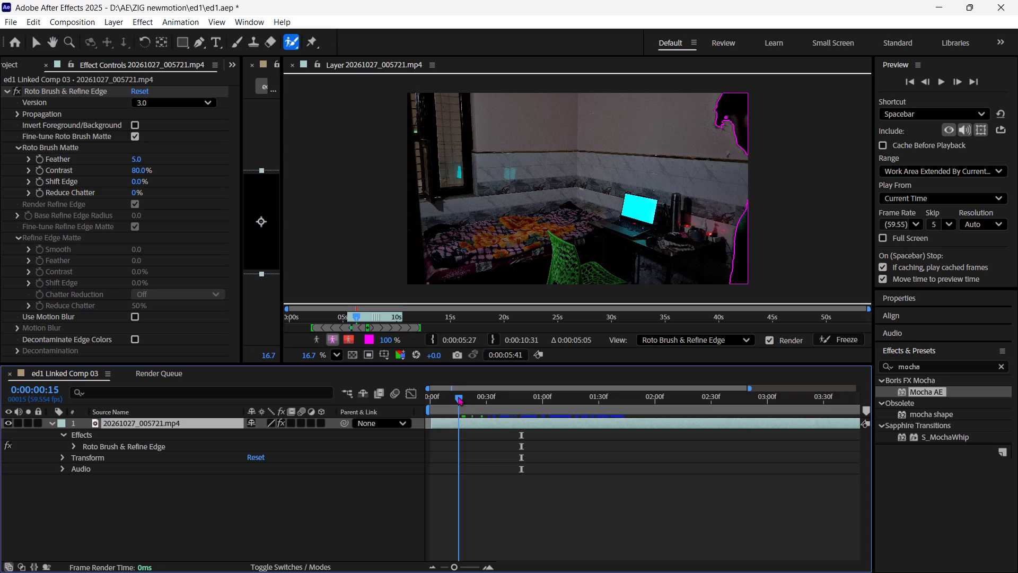
{"action": "left_click_drag", "start_coordinate": [458, 396], "coordinate": [454, 396]}
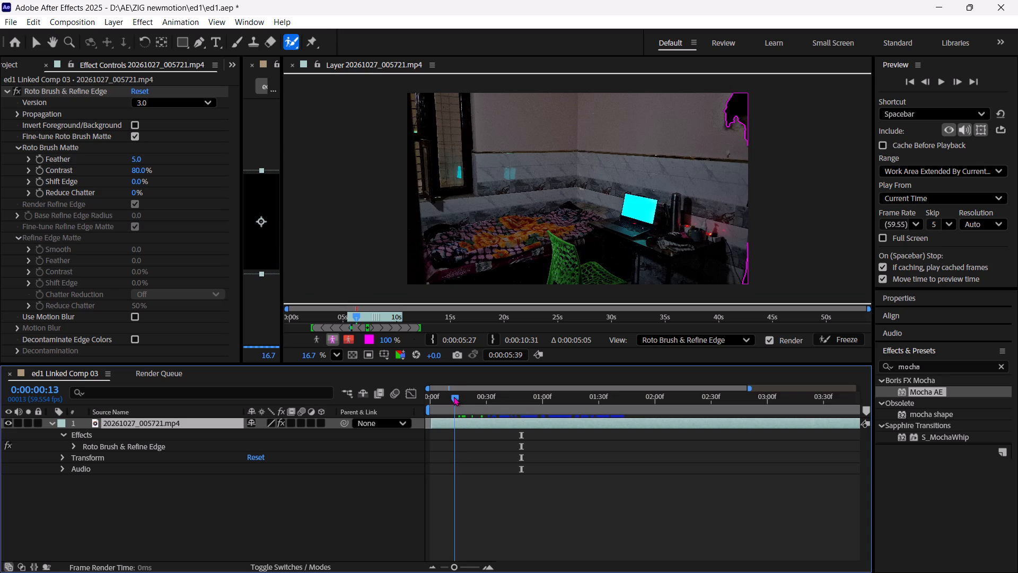
{"action": "left_click_drag", "start_coordinate": [454, 396], "coordinate": [453, 396]}
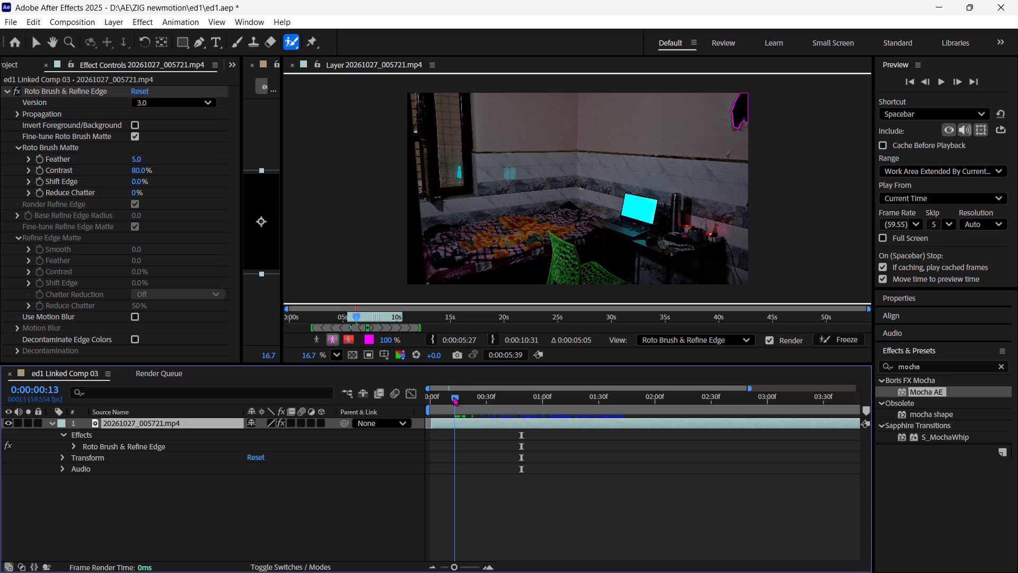
{"action": "left_click_drag", "start_coordinate": [453, 396], "coordinate": [449, 395]}
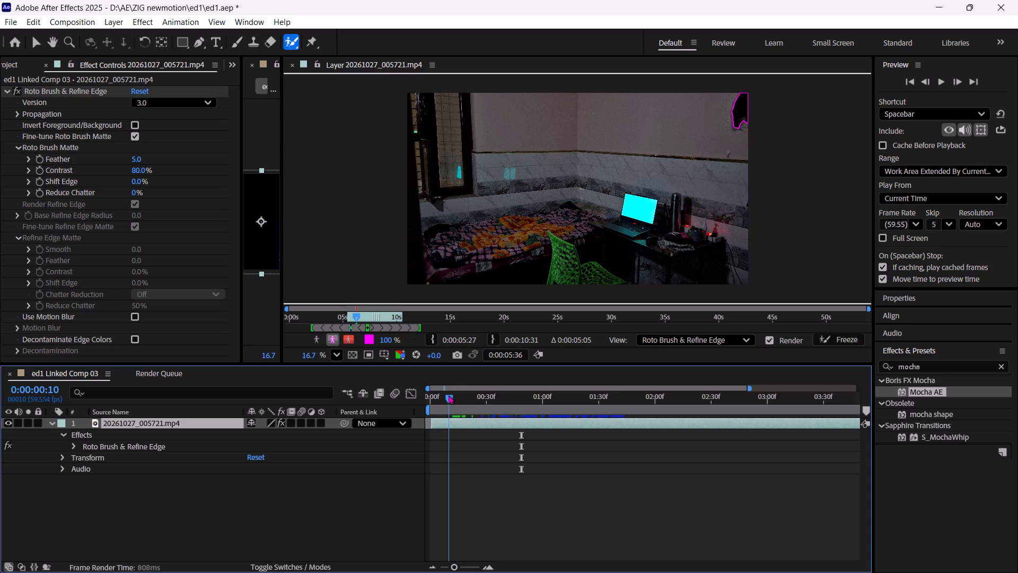
{"action": "left_click_drag", "start_coordinate": [449, 395], "coordinate": [446, 394]}
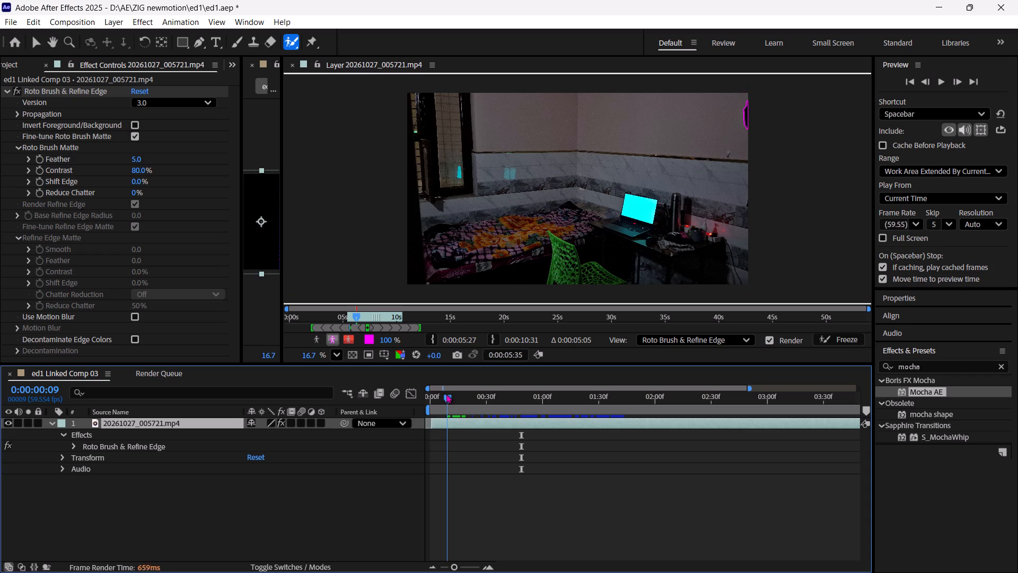
{"action": "left_click_drag", "start_coordinate": [446, 394], "coordinate": [440, 393]}
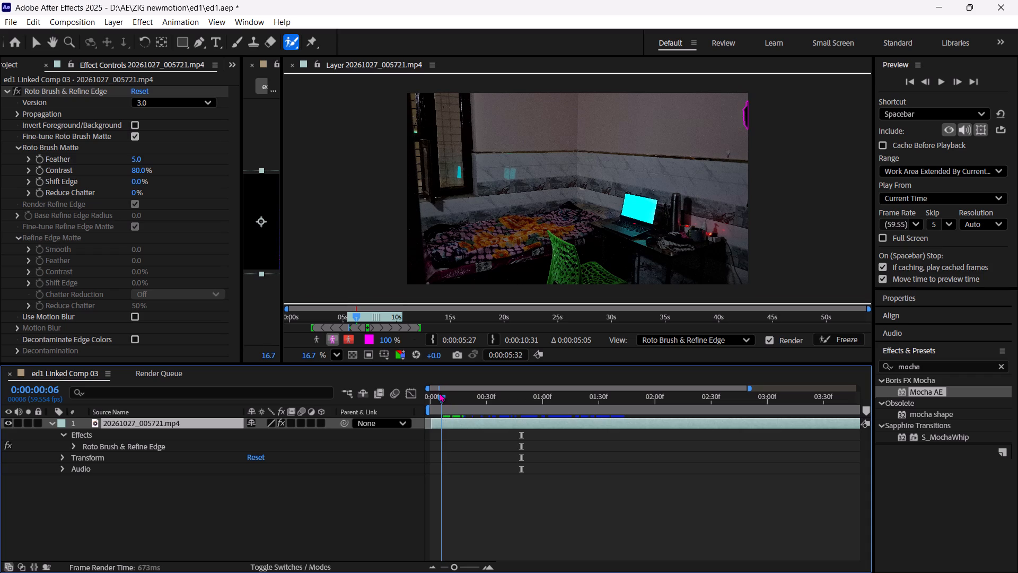
Scrub forward from 0:00:00:06 to 0:00:01:19, checking the Roto Brush outline around the person's head, raised arm and torso.
{"action": "left_click_drag", "start_coordinate": [440, 393], "coordinate": [453, 392]}
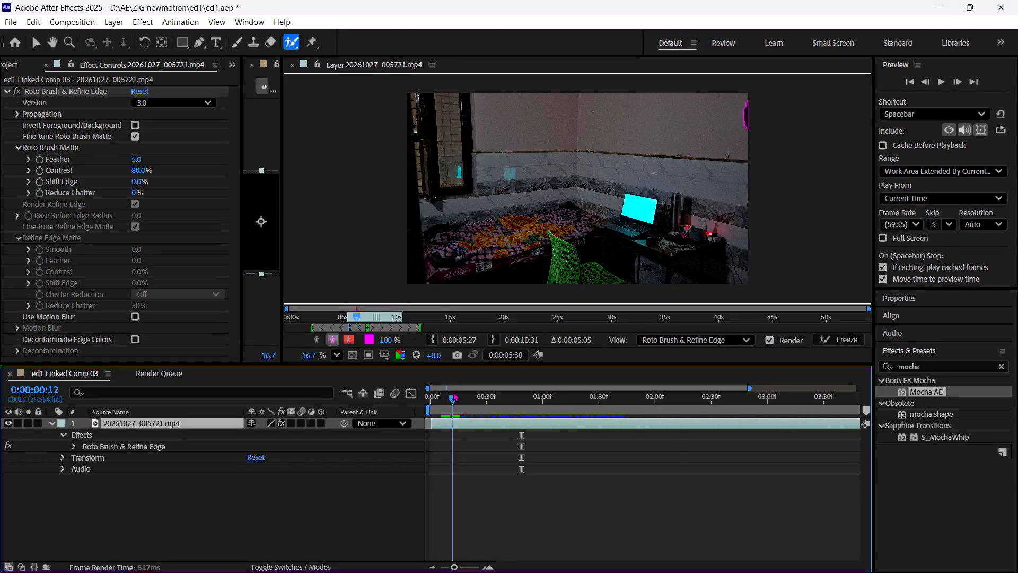
{"action": "left_click_drag", "start_coordinate": [453, 392], "coordinate": [468, 389]}
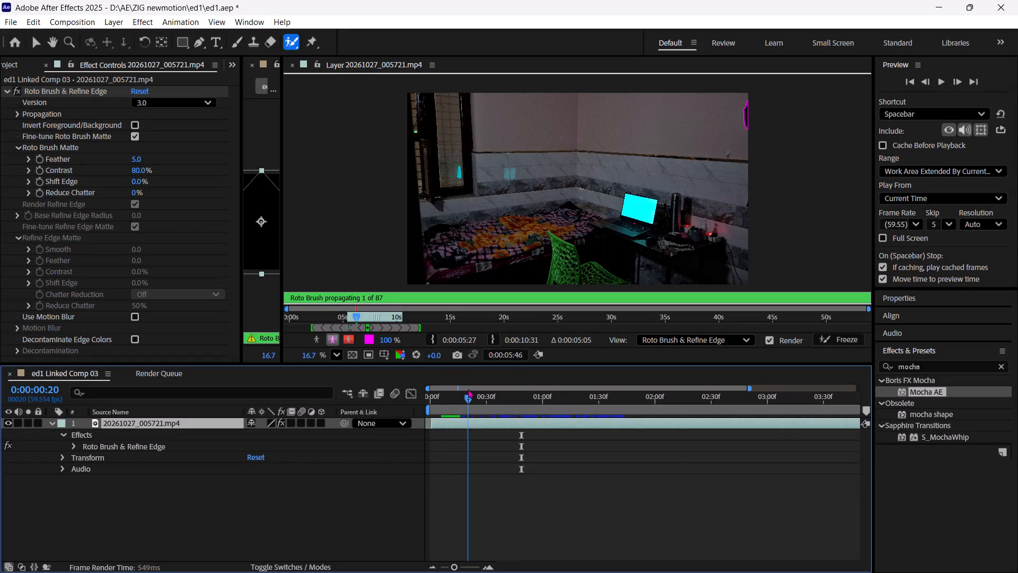
{"action": "left_click_drag", "start_coordinate": [468, 389], "coordinate": [492, 387]}
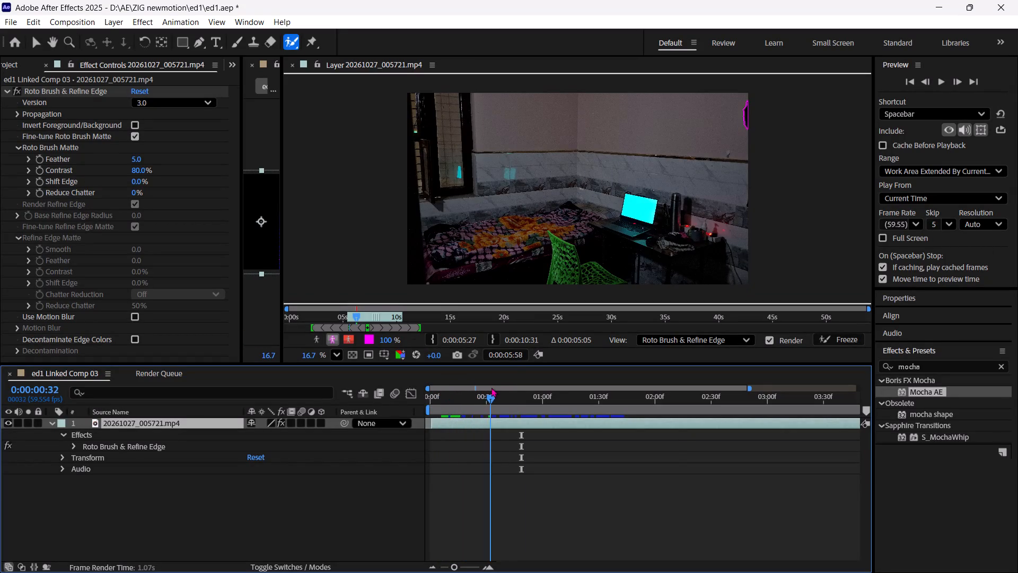
{"action": "left_click_drag", "start_coordinate": [492, 387], "coordinate": [523, 386]}
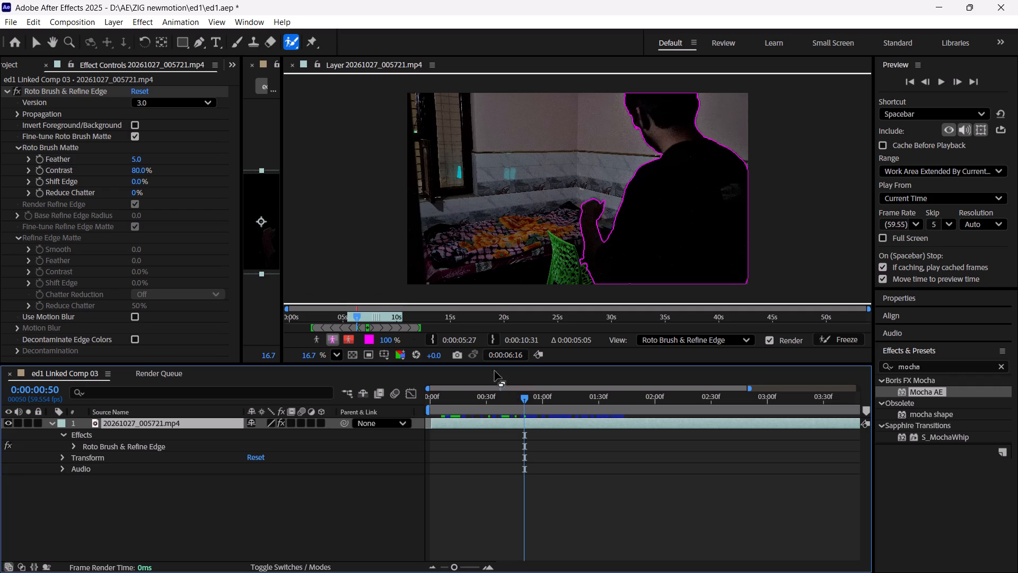
{"action": "left_click_drag", "start_coordinate": [524, 398], "coordinate": [554, 397]}
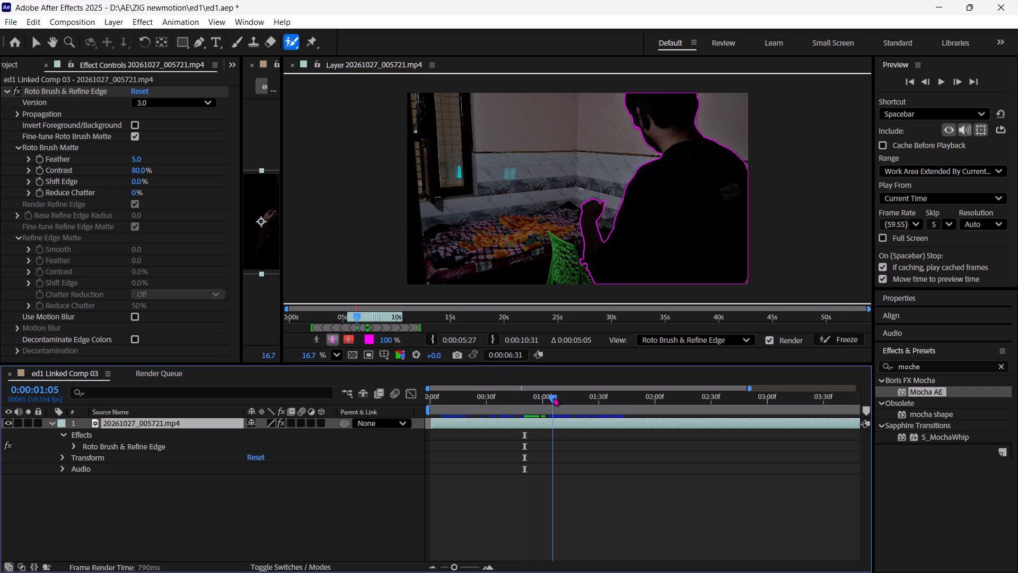
{"action": "left_click_drag", "start_coordinate": [554, 397], "coordinate": [558, 397]}
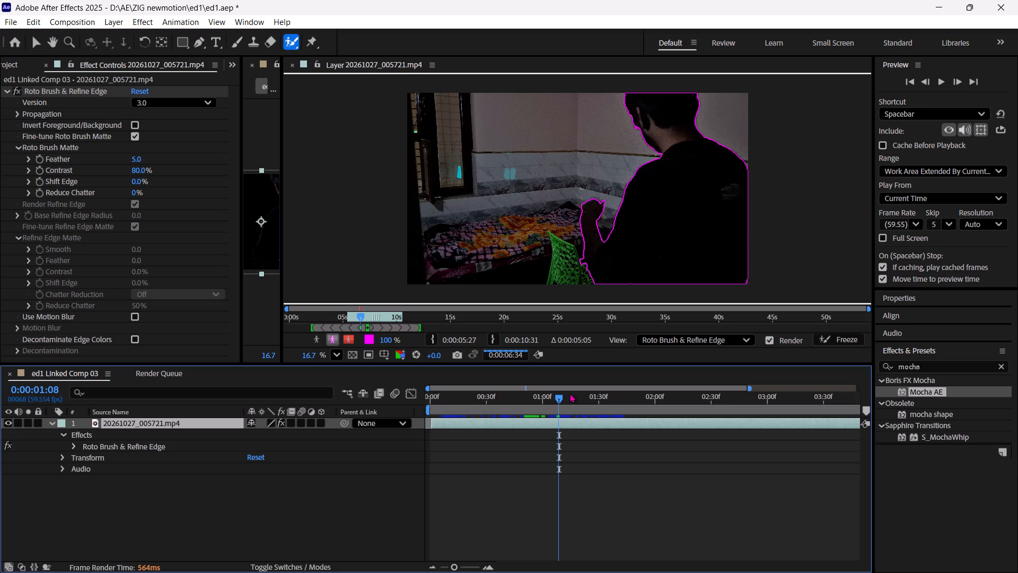
{"action": "left_click_drag", "start_coordinate": [570, 393], "coordinate": [580, 396]}
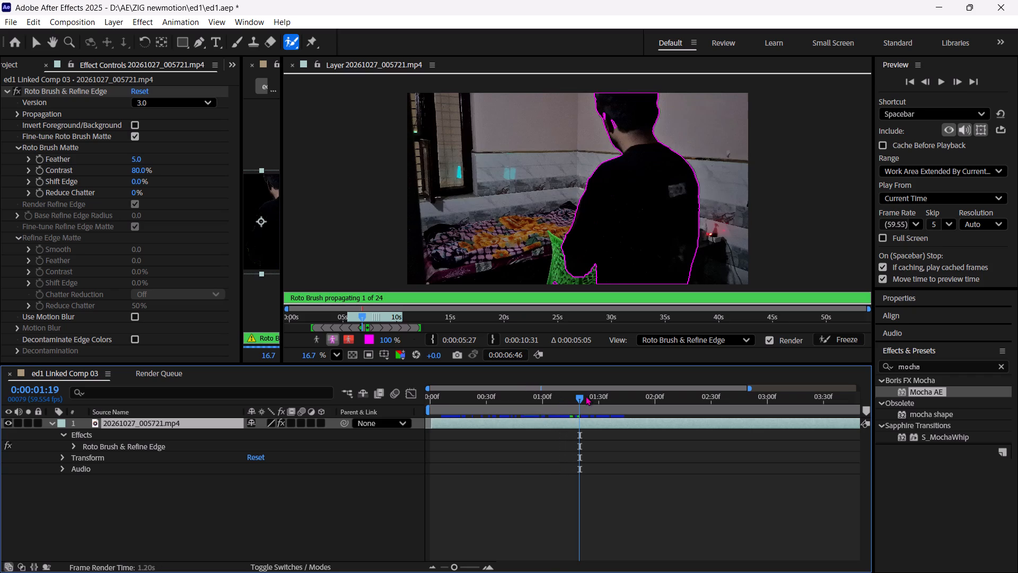
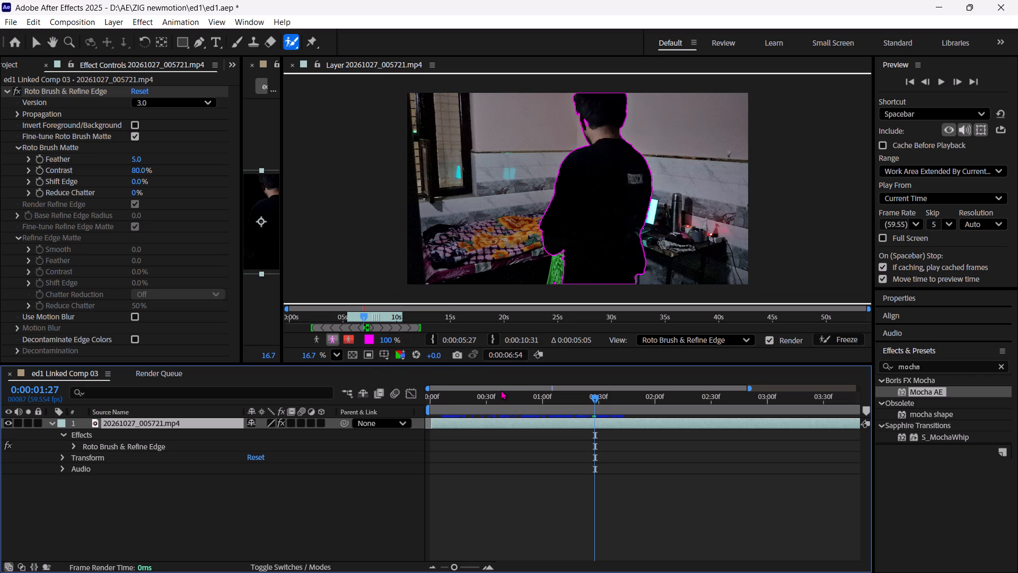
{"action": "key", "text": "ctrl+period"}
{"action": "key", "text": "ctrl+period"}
Switch to Chrome and search Google in a new tab for "how to move one frame keyboard shortcut in after effects".
{"action": "key", "text": "alt+Tab"}
{"action": "key", "text": "alt+Tab"}
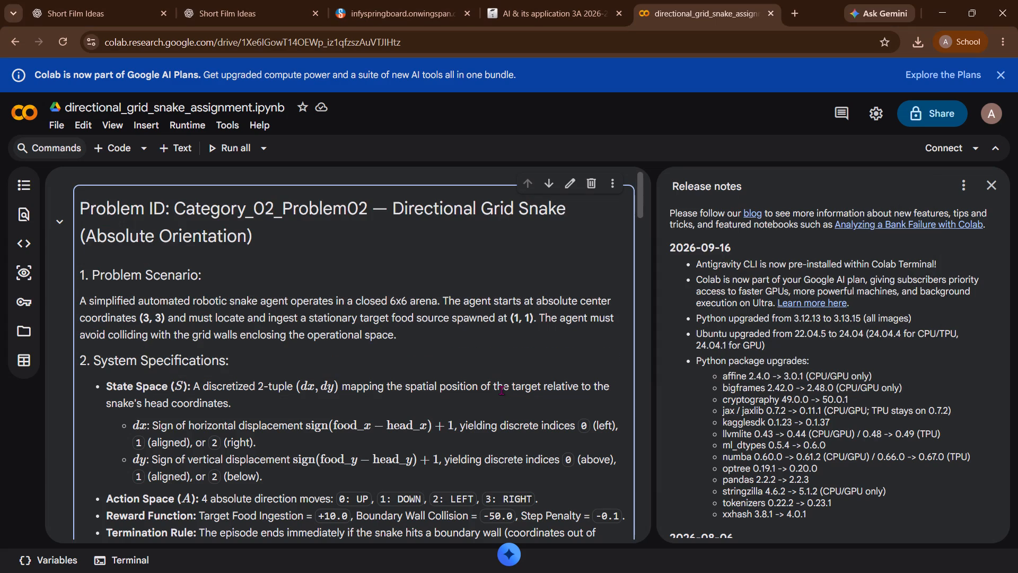
{"action": "left_click", "coordinate": [796, 0]}
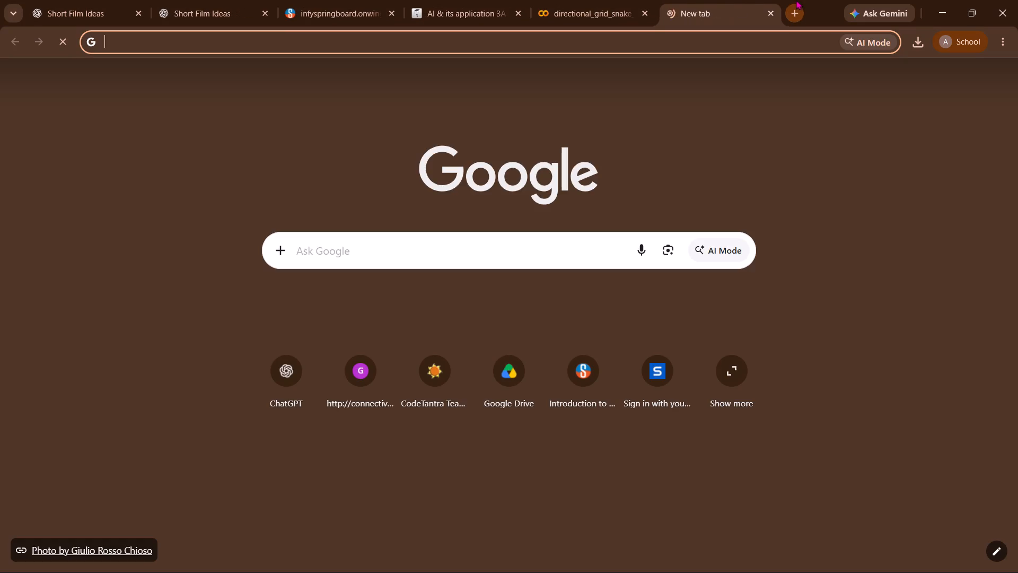
{"action": "type", "text": "how to move one frame keyboard shortcut in"}
{"action": "key", "text": "space"}
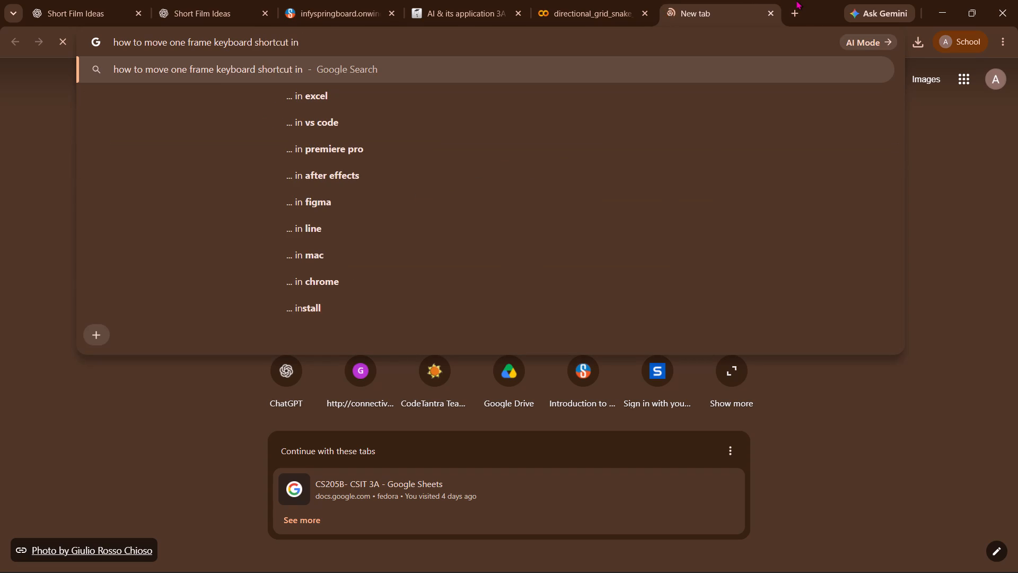
{"action": "type", "text": "after effects"}
{"action": "key", "text": "Return"}
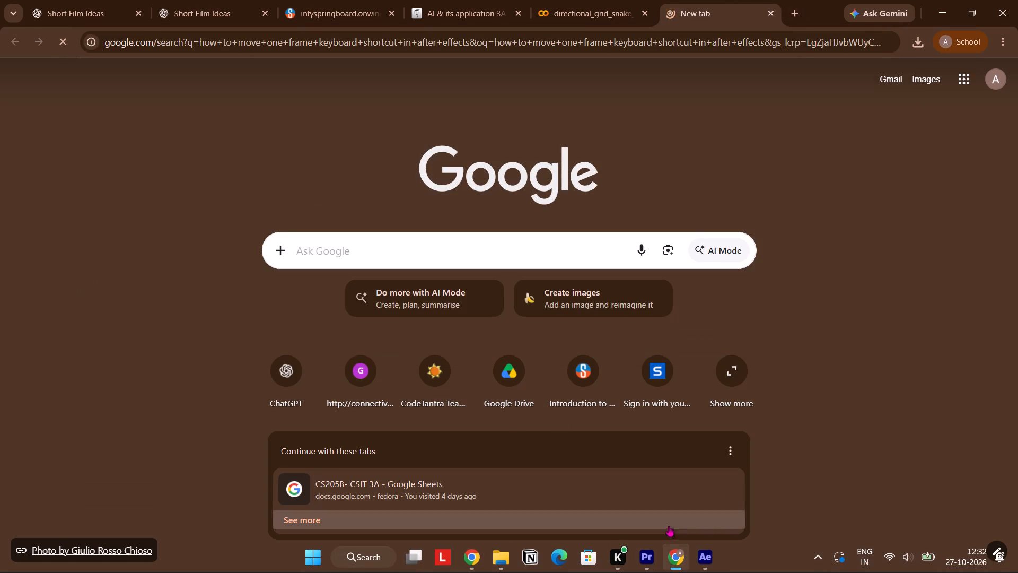
Back in After Effects, advance to 0:00:01:31 and add a Roto Brush stroke along the side of the person's face.
{"action": "left_click", "coordinate": [707, 566]}
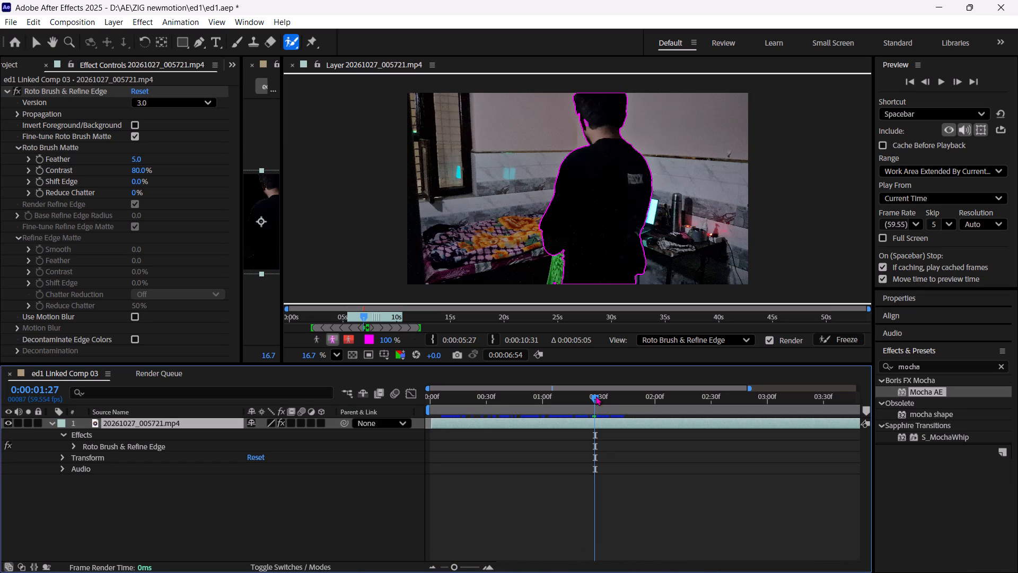
{"action": "left_click_drag", "start_coordinate": [596, 396], "coordinate": [599, 396]}
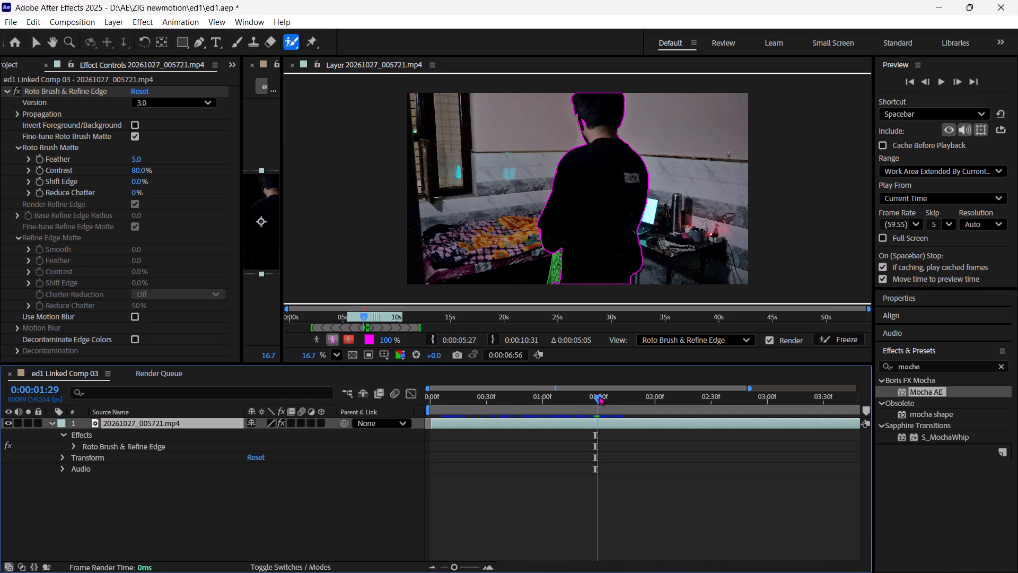
{"action": "left_click_drag", "start_coordinate": [599, 396], "coordinate": [603, 396]}
{"action": "left_click_drag", "start_coordinate": [590, 113], "coordinate": [581, 120]}
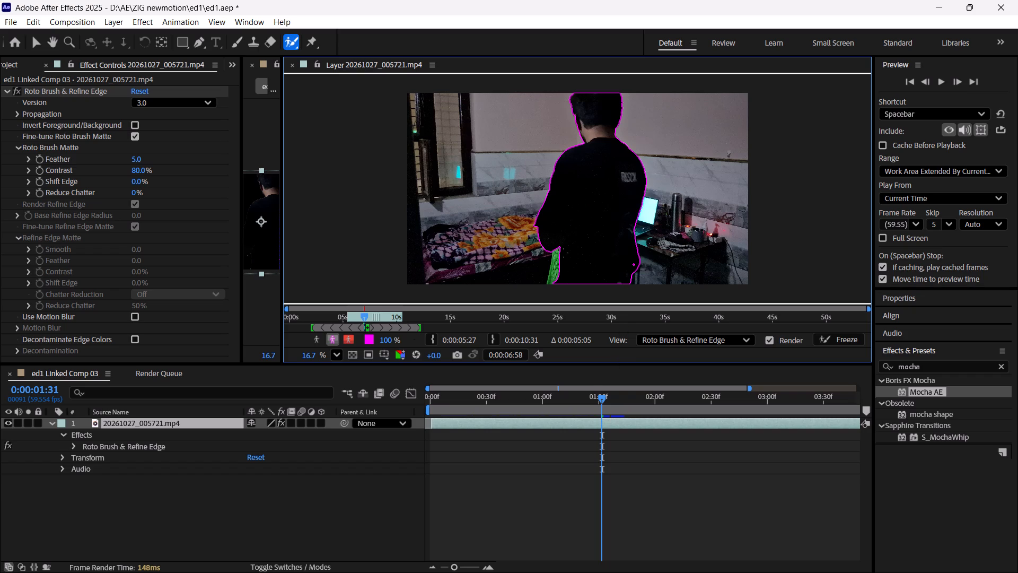
Scrub forward from 0:00:01:31 to 0:00:01:38, checking the Roto Brush outline around the person.
{"action": "left_click_drag", "start_coordinate": [602, 398], "coordinate": [603, 398]}
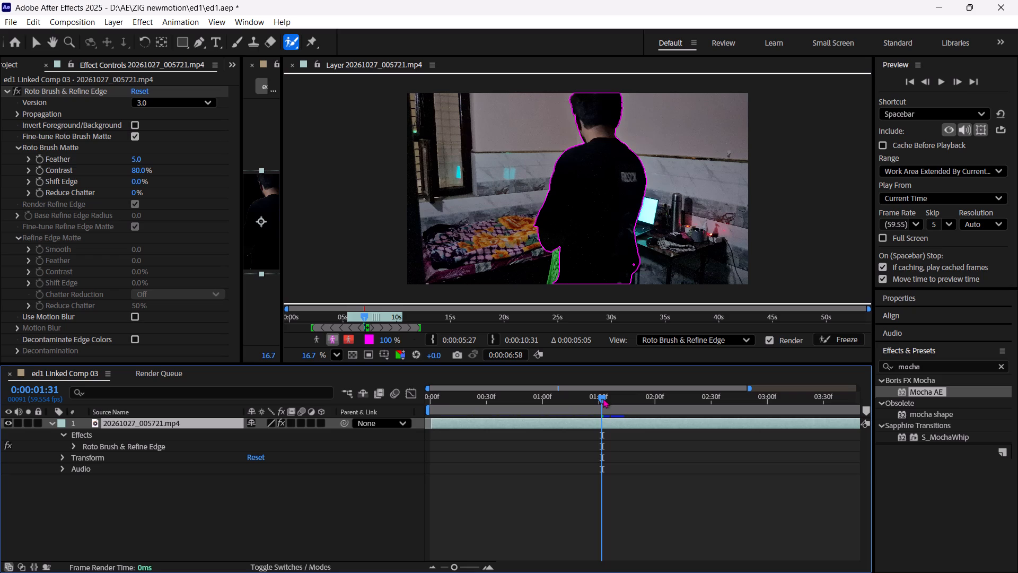
{"action": "left_click_drag", "start_coordinate": [603, 398], "coordinate": [607, 398]}
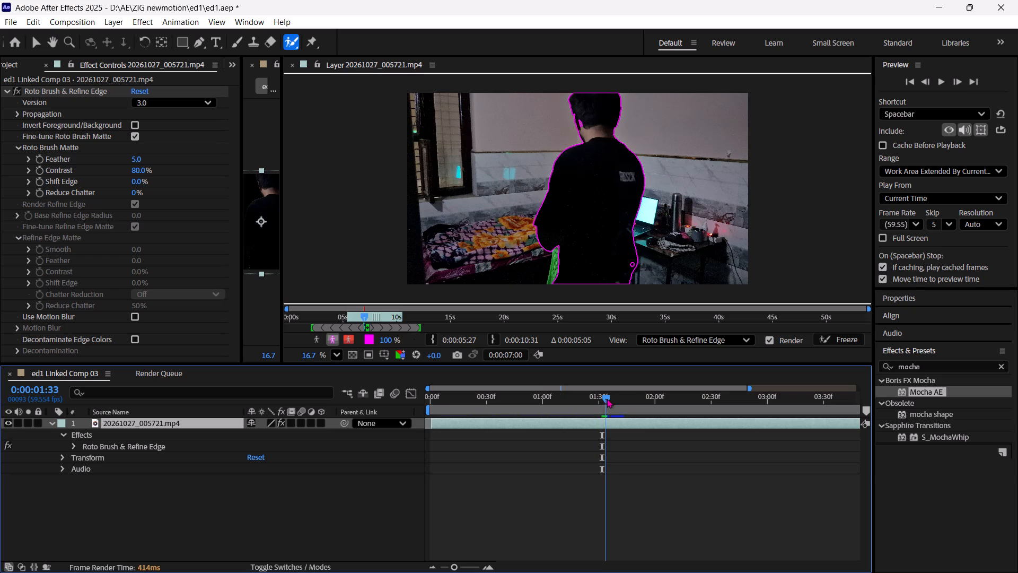
{"action": "left_click_drag", "start_coordinate": [607, 398], "coordinate": [614, 397]}
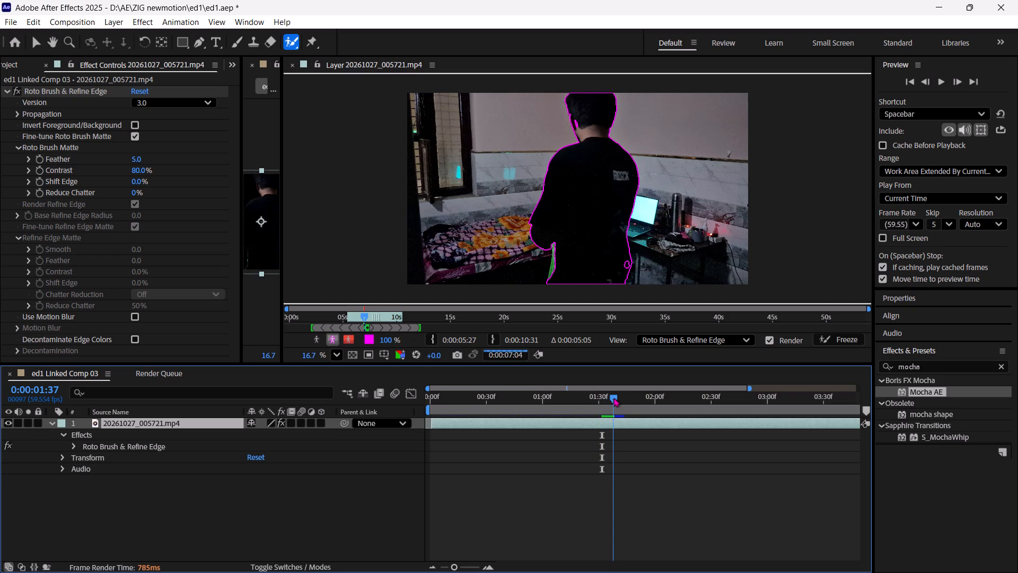
{"action": "left_click_drag", "start_coordinate": [614, 397], "coordinate": [617, 397]}
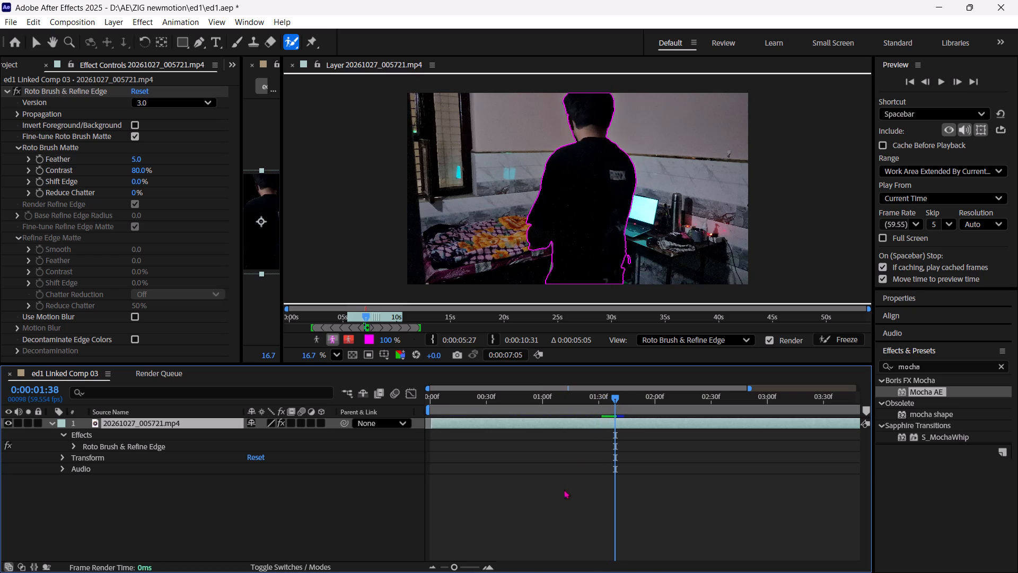
Read the one-frame playhead shortcuts in the Chrome search results, and return to After Effects.
{"action": "left_click", "coordinate": [674, 565]}
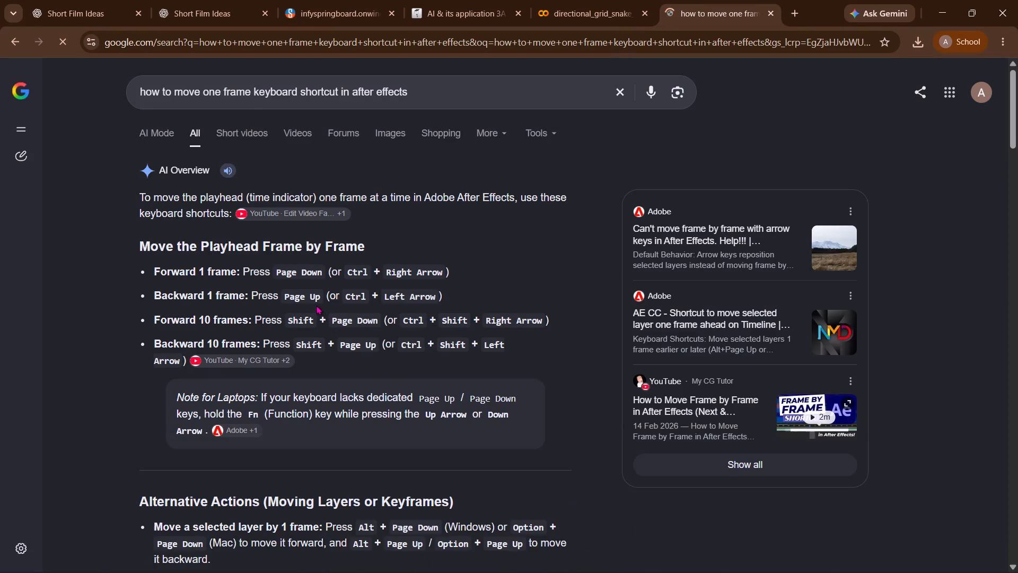
{"action": "key", "text": "alt+Tab"}
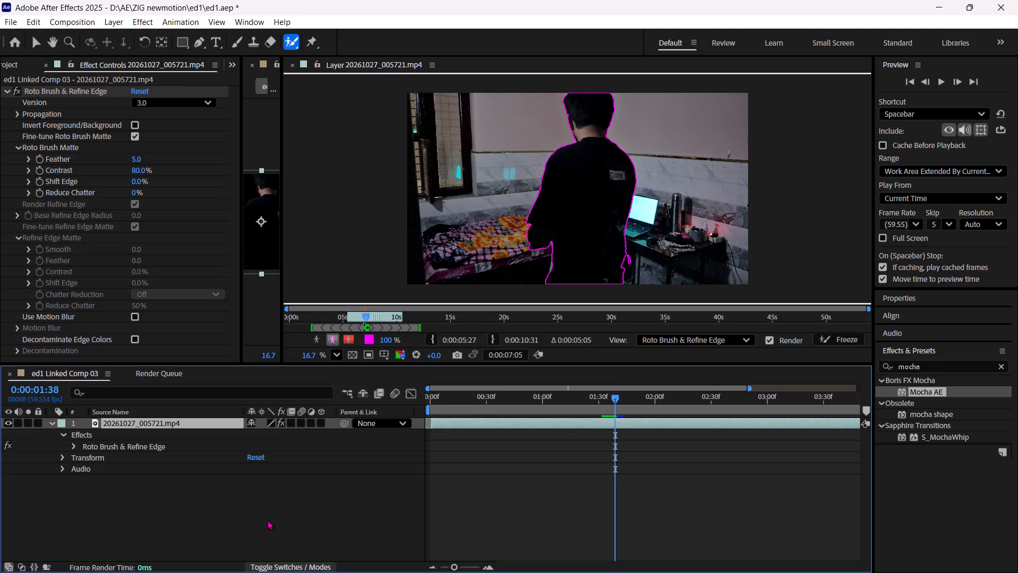
Advance frame by frame from 0:00:01:38 to 0:00:01:59, checking the Roto Brush outline around the person's arms, hands and torso.
{"action": "key", "text": "ctrl+Right"}
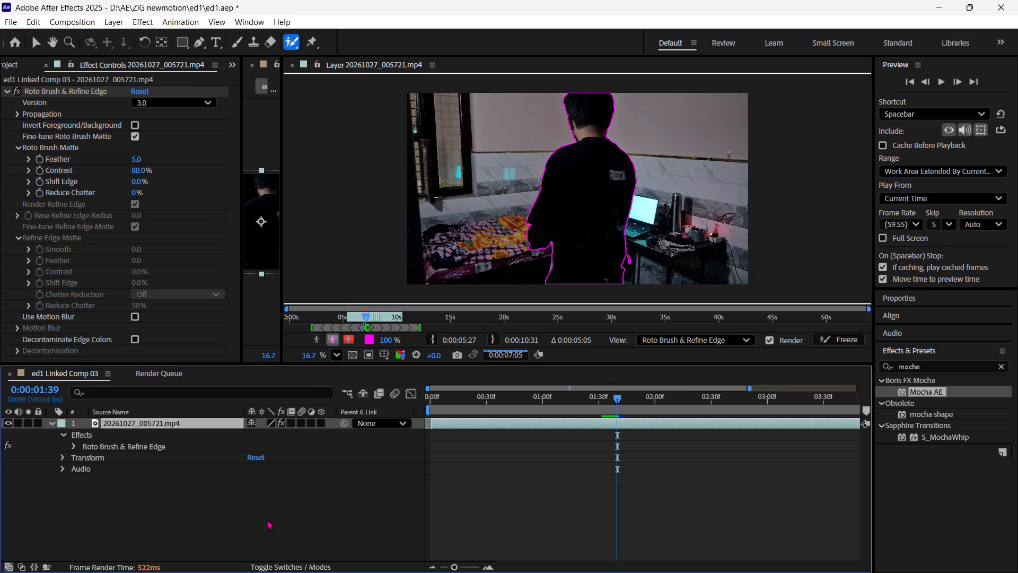
{"action": "key", "text": "ctrl+Right"}
{"action": "key", "text": "ctrl+Right"}
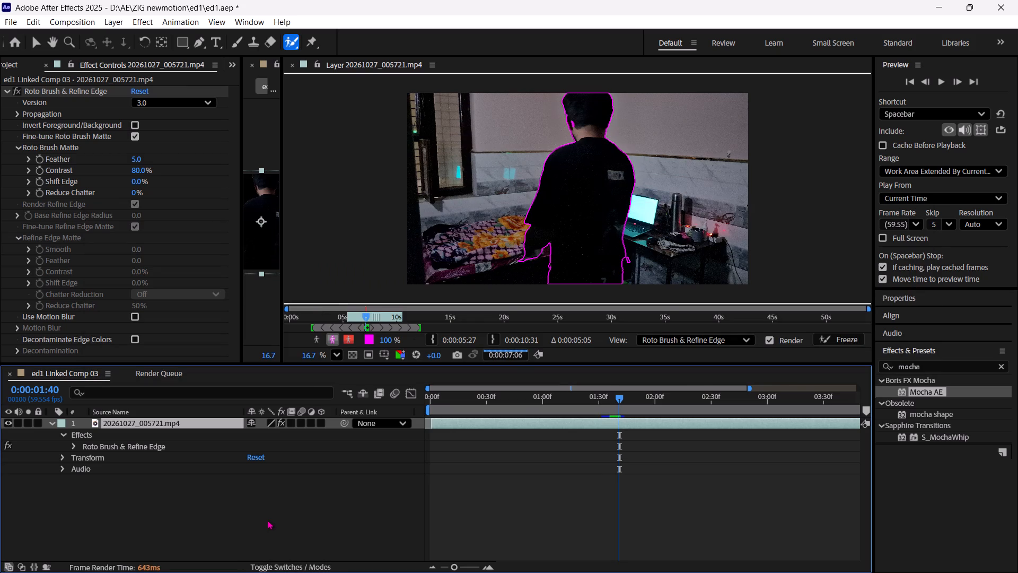
{"action": "key", "text": "ctrl+Right"}
{"action": "key", "text": "ctrl+Right"}
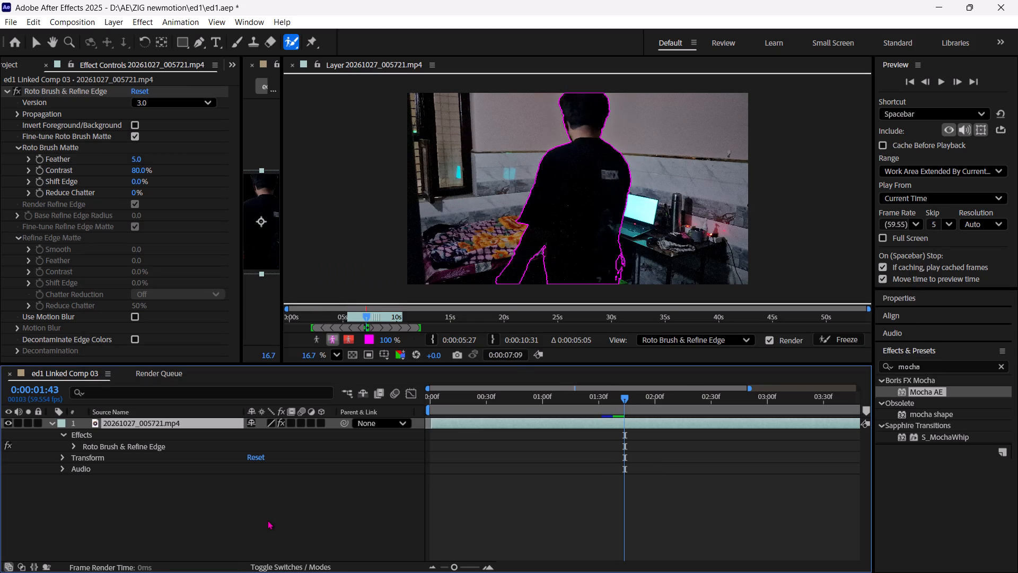
{"action": "key", "text": "ctrl+Right"}
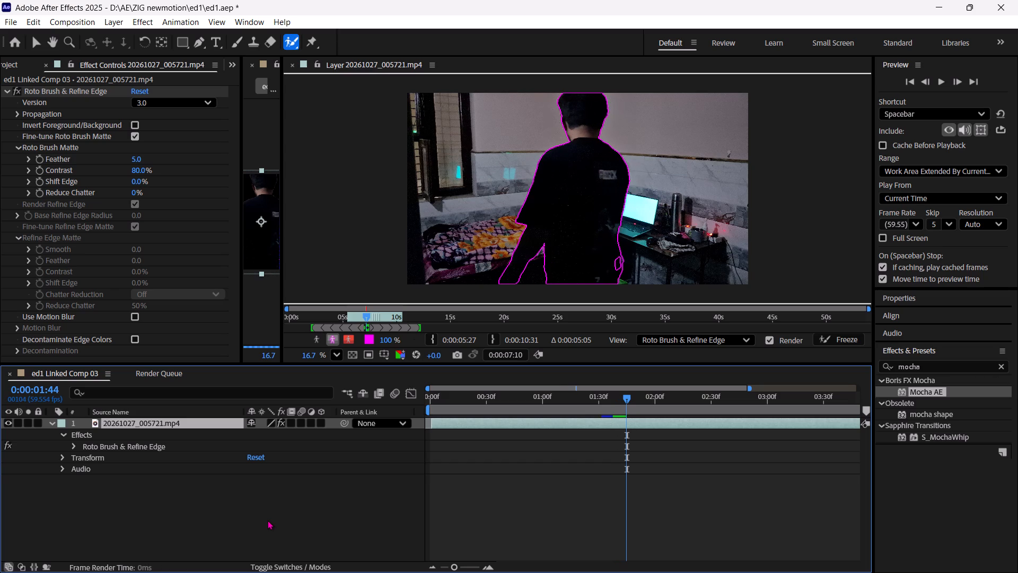
{"action": "key", "text": "ctrl+Right"}
{"action": "key", "text": "ctrl+Right"}
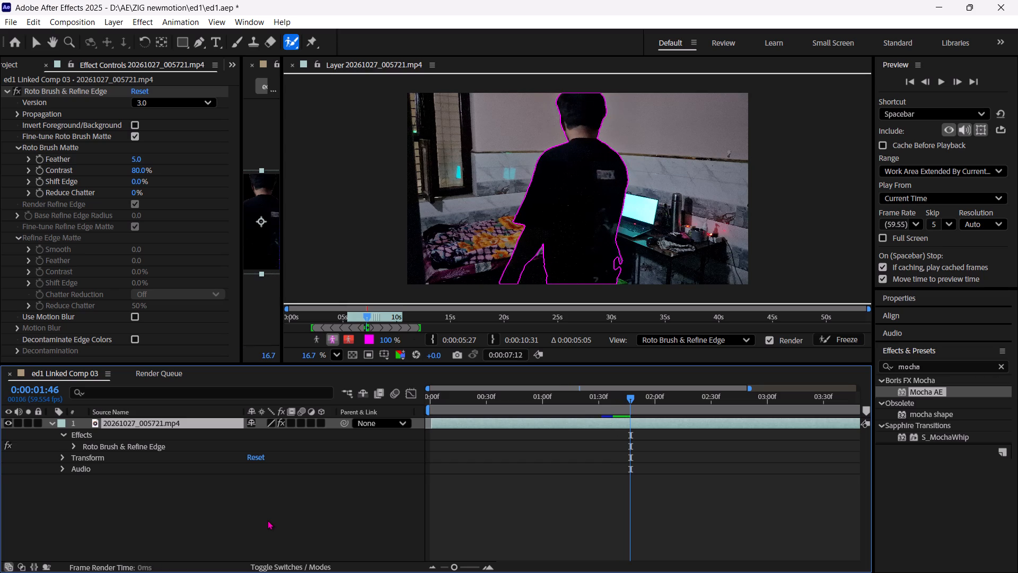
{"action": "key", "text": "ctrl+Right"}
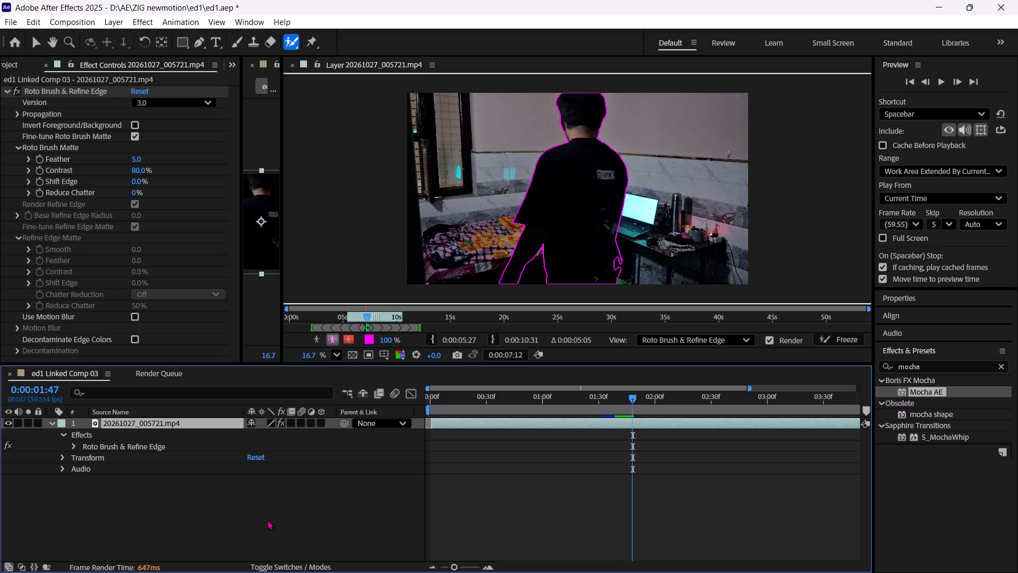
{"action": "key", "text": "ctrl+Right"}
{"action": "key", "text": "ctrl+Right"}
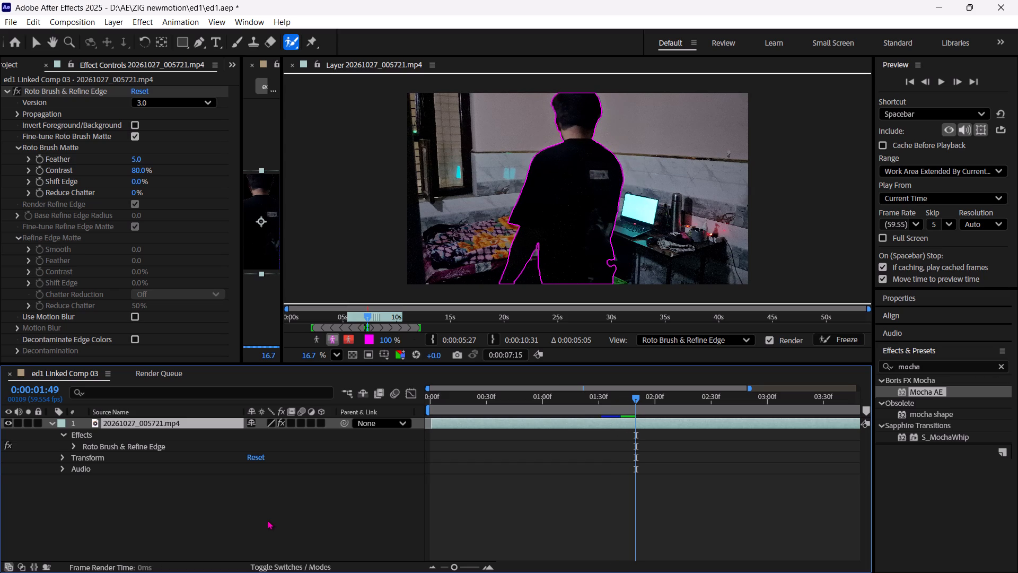
{"action": "key", "text": "ctrl+Right"}
{"action": "key", "text": "ctrl+Right"}
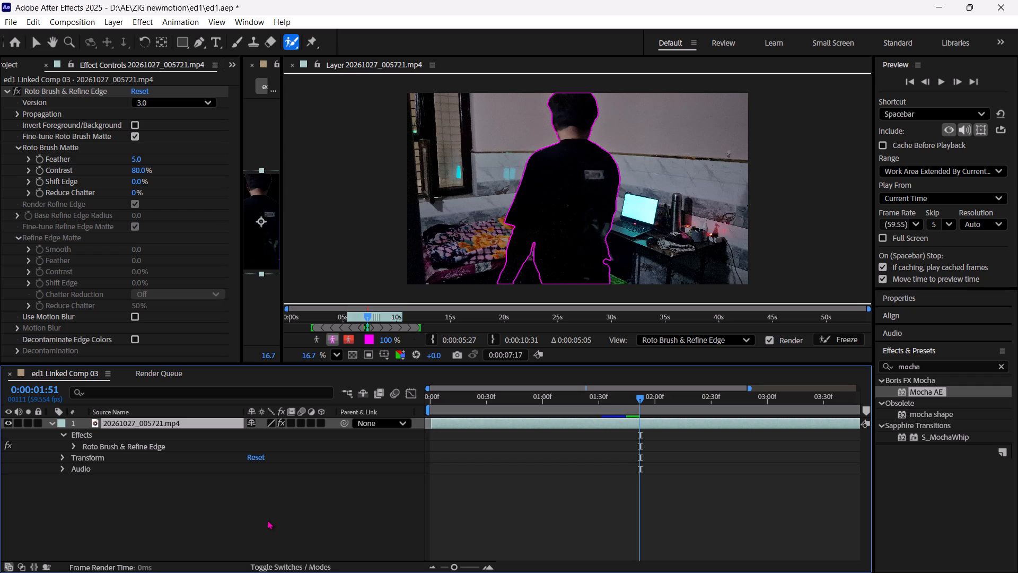
{"action": "key", "text": "ctrl+Right"}
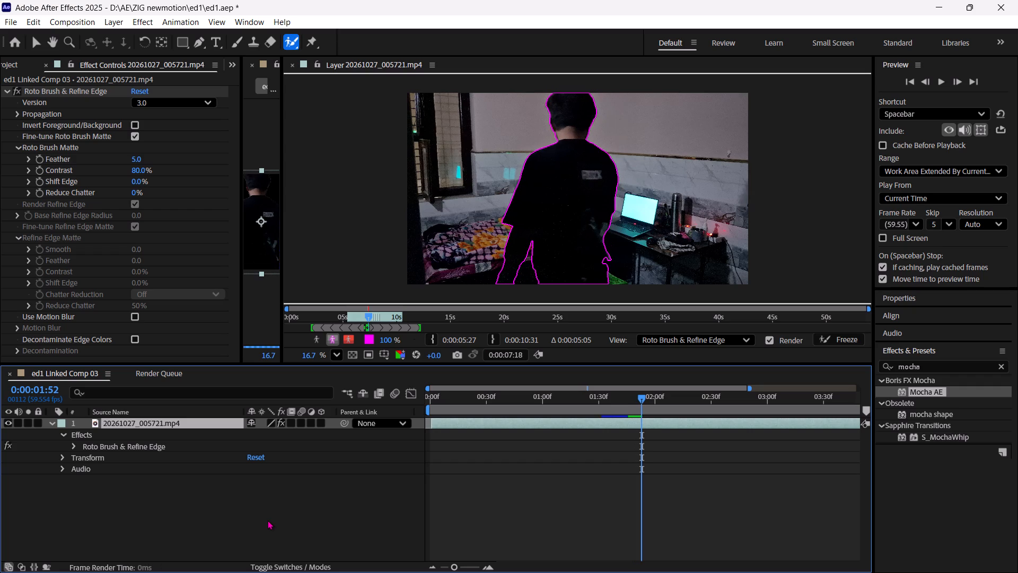
{"action": "key", "text": "ctrl+Right"}
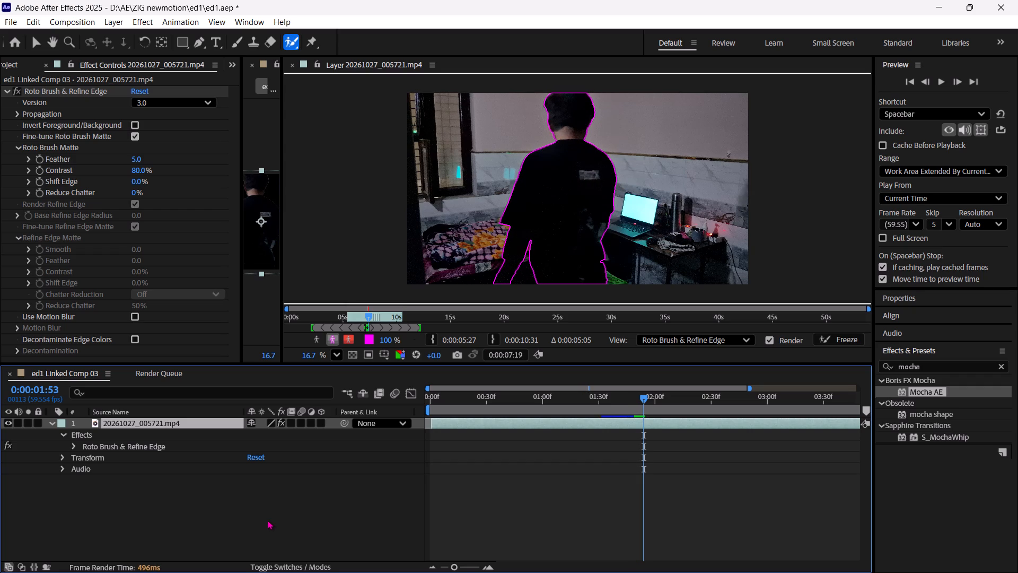
{"action": "key", "text": "ctrl+Right"}
{"action": "key", "text": "ctrl+Right"}
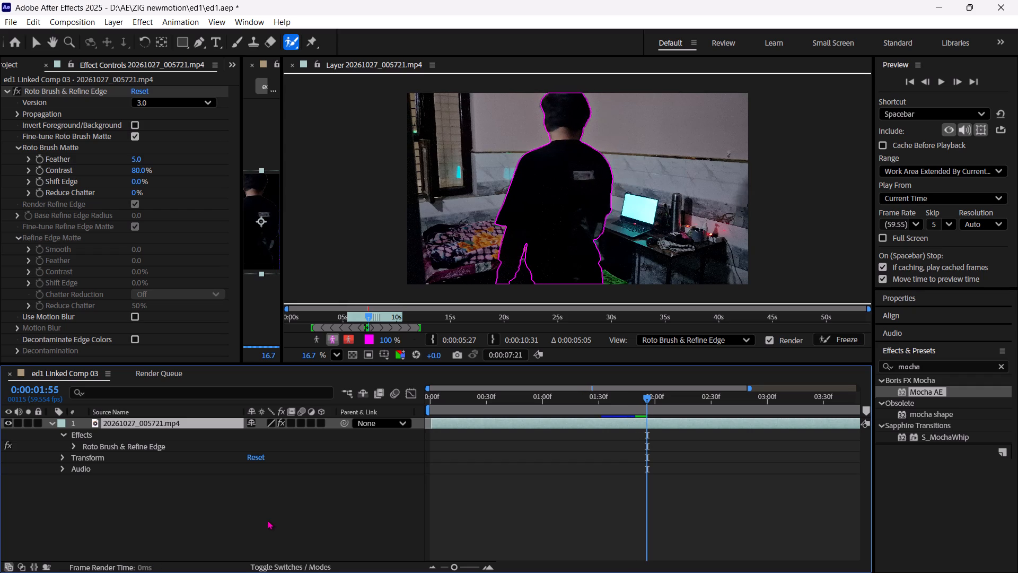
{"action": "key", "text": "ctrl+Right"}
{"action": "key", "text": "ctrl+Right"}
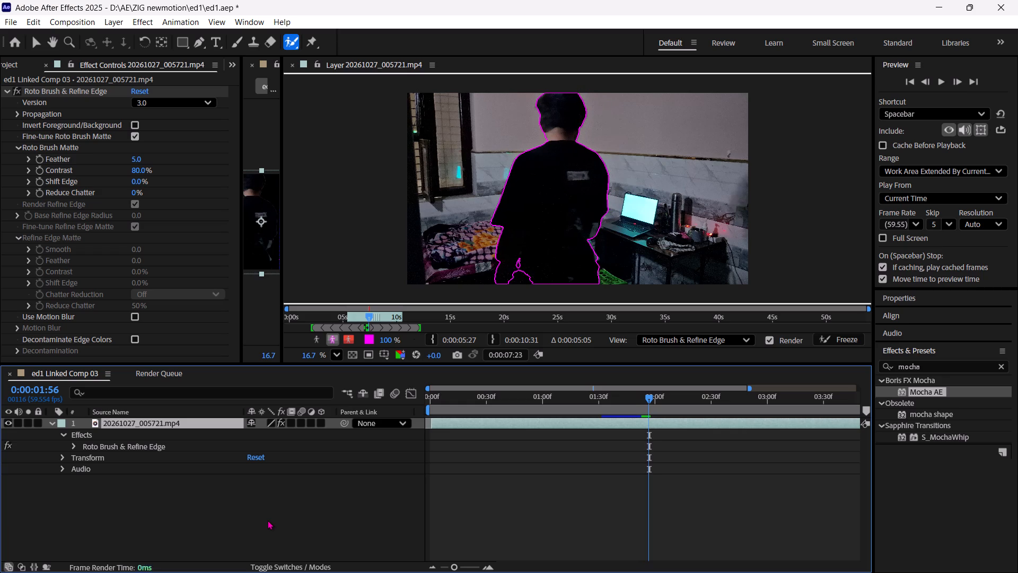
{"action": "key", "text": "ctrl+Right"}
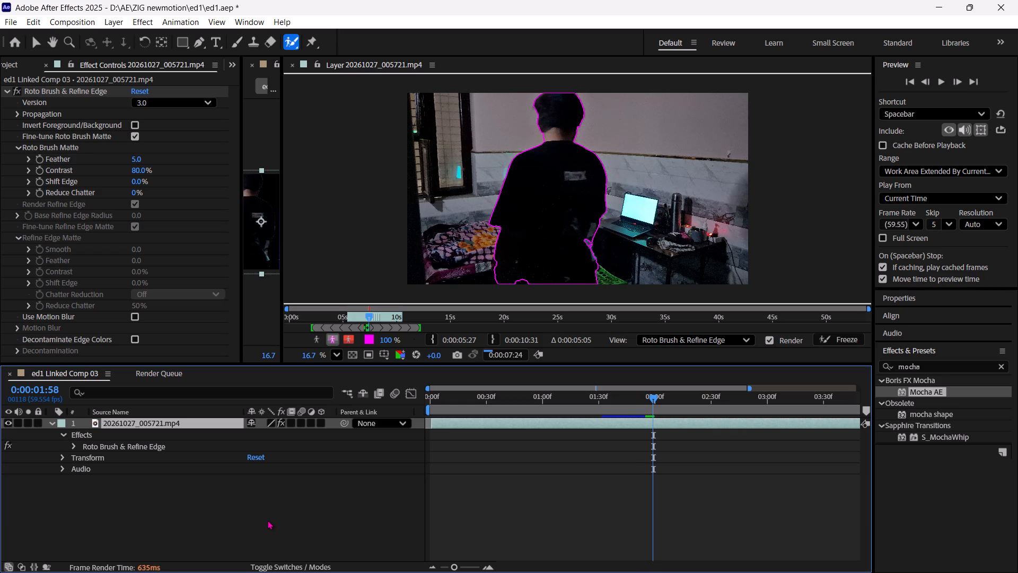
{"action": "key", "text": "ctrl+Right"}
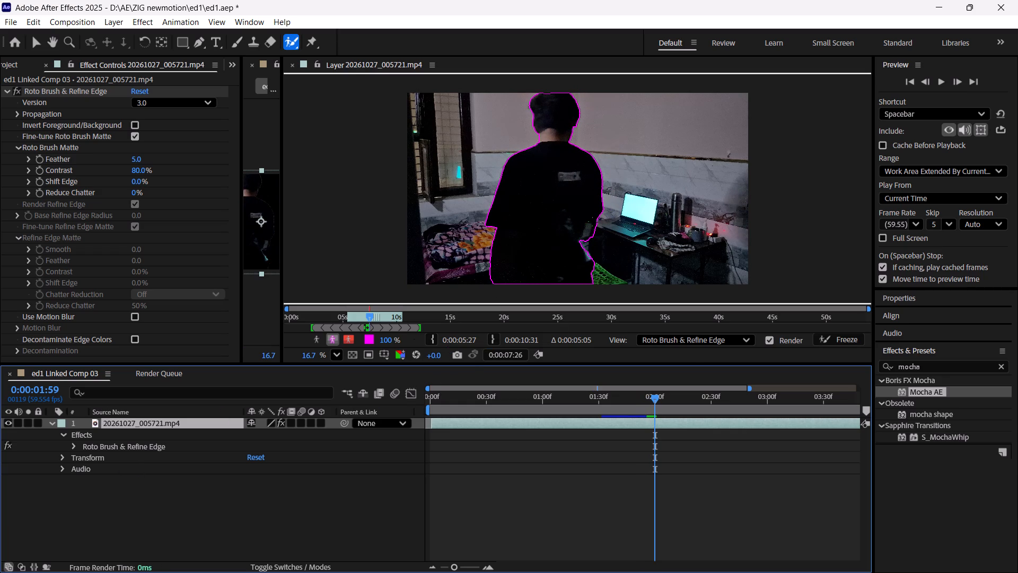
At 0:00:01:59, refine the Roto Brush outline with strokes around the forearm and hand nearest the desk, and undo the last stroke.
{"action": "left_click_drag", "start_coordinate": [595, 216], "coordinate": [591, 268]}
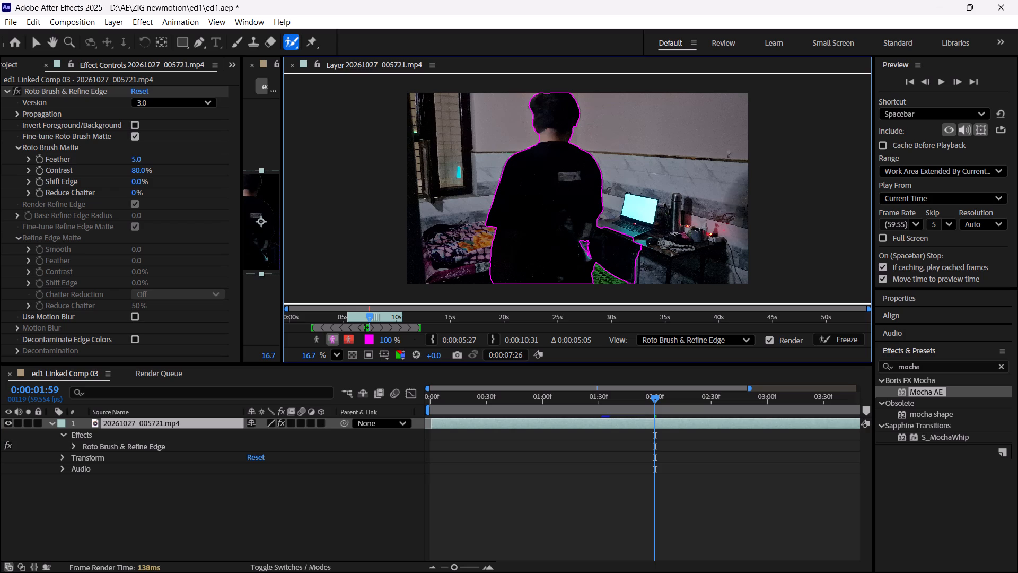
{"action": "left_click_drag", "start_coordinate": [606, 225], "coordinate": [602, 274], "text": "alt"}
{"action": "left_click_drag", "start_coordinate": [602, 274], "coordinate": [602, 281], "text": "alt"}
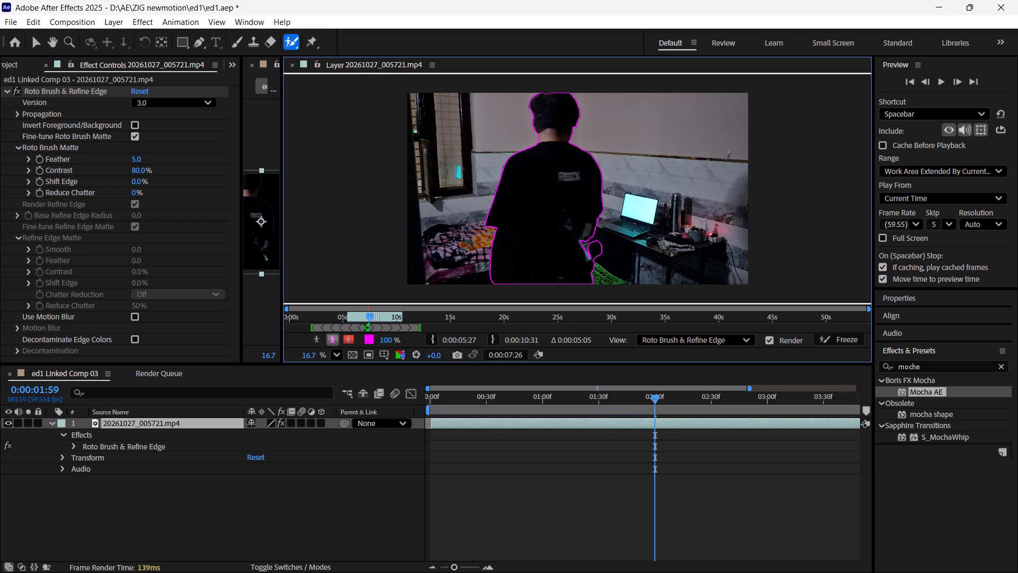
{"action": "left_click_drag", "start_coordinate": [599, 235], "coordinate": [599, 261], "text": "alt"}
{"action": "left_click_drag", "start_coordinate": [594, 228], "coordinate": [594, 259], "text": "alt"}
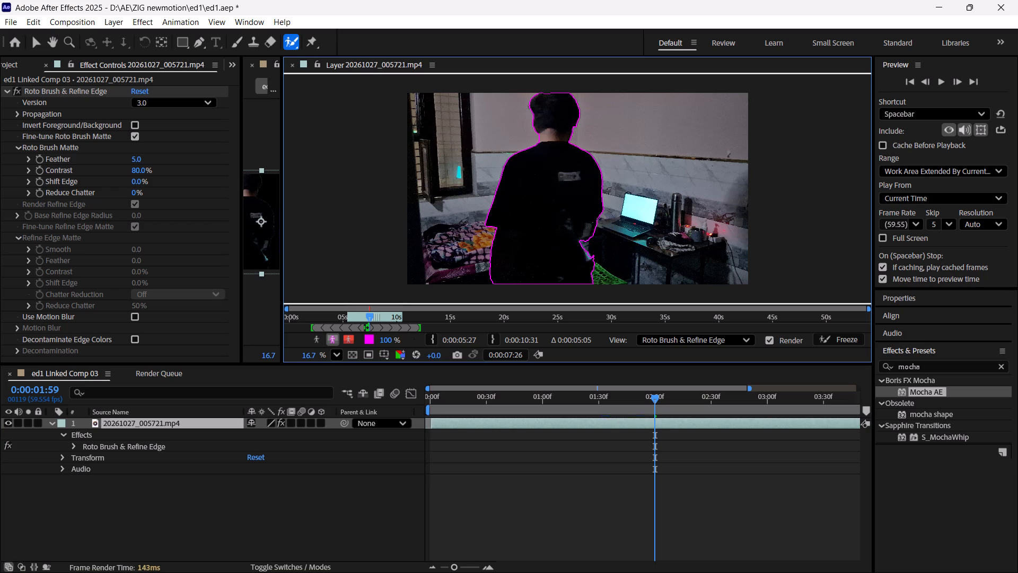
{"action": "left_click_drag", "start_coordinate": [597, 221], "coordinate": [595, 270]}
{"action": "left_click_drag", "start_coordinate": [587, 230], "coordinate": [590, 264]}
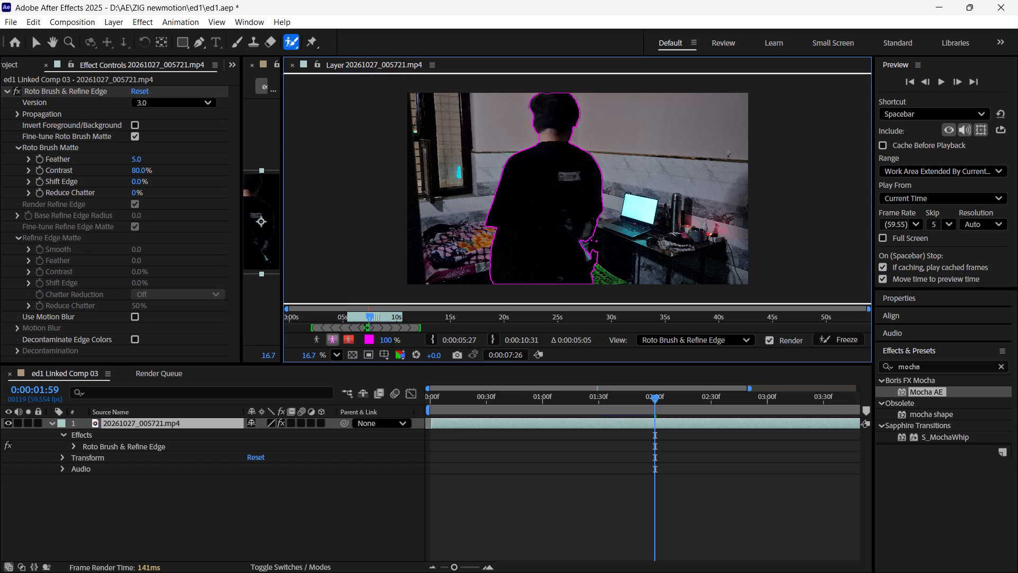
{"action": "left_click_drag", "start_coordinate": [593, 223], "coordinate": [596, 259]}
{"action": "left_click_drag", "start_coordinate": [607, 225], "coordinate": [580, 226], "text": "alt"}
{"action": "left_click_drag", "start_coordinate": [580, 226], "coordinate": [594, 221], "text": "alt"}
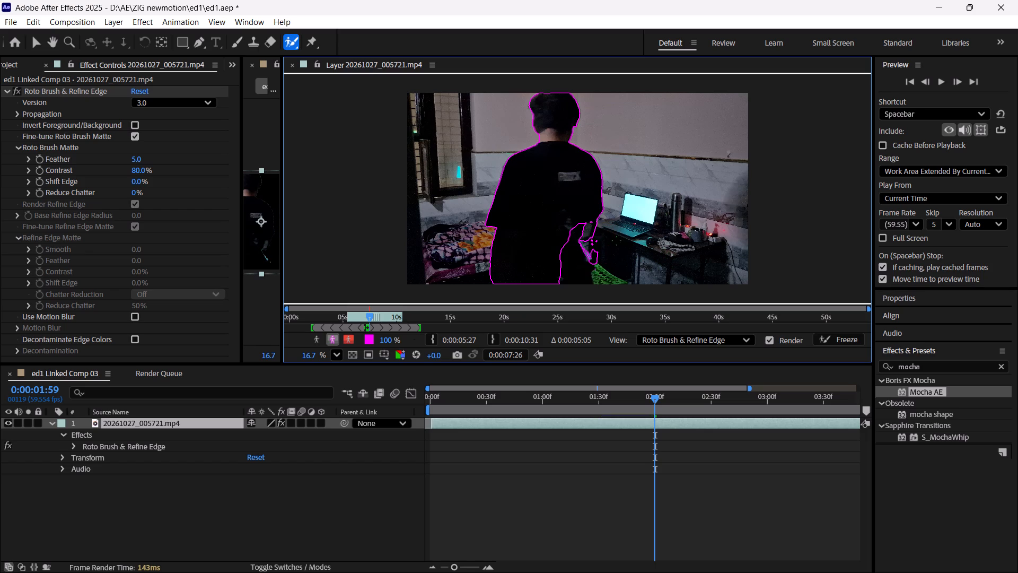
{"action": "key", "text": "ctrl+z"}
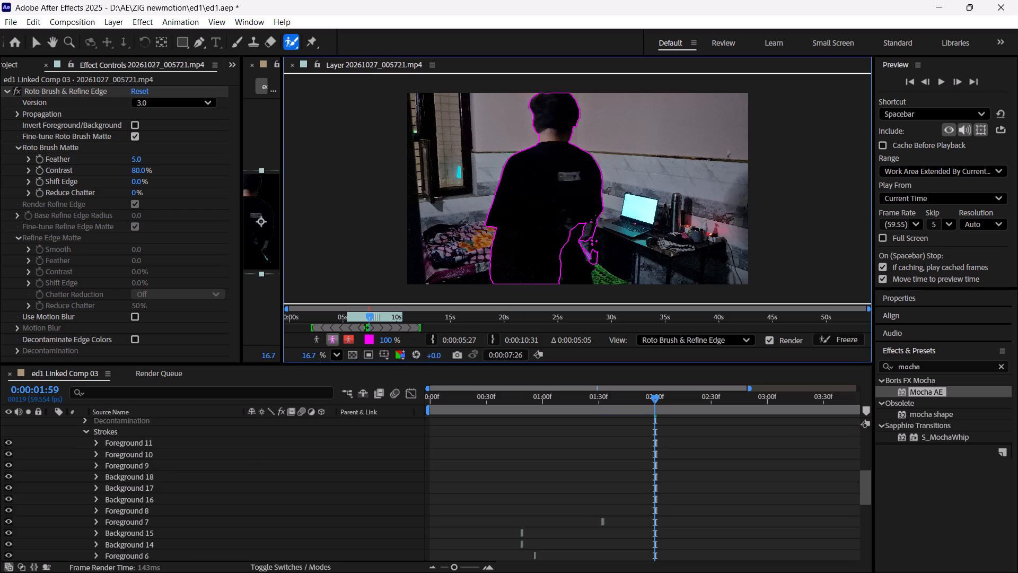
Add Roto Brush foreground strokes over the hand and forearm nearest the desk at 0:00:01:59.
{"action": "left_click_drag", "start_coordinate": [598, 225], "coordinate": [596, 256]}
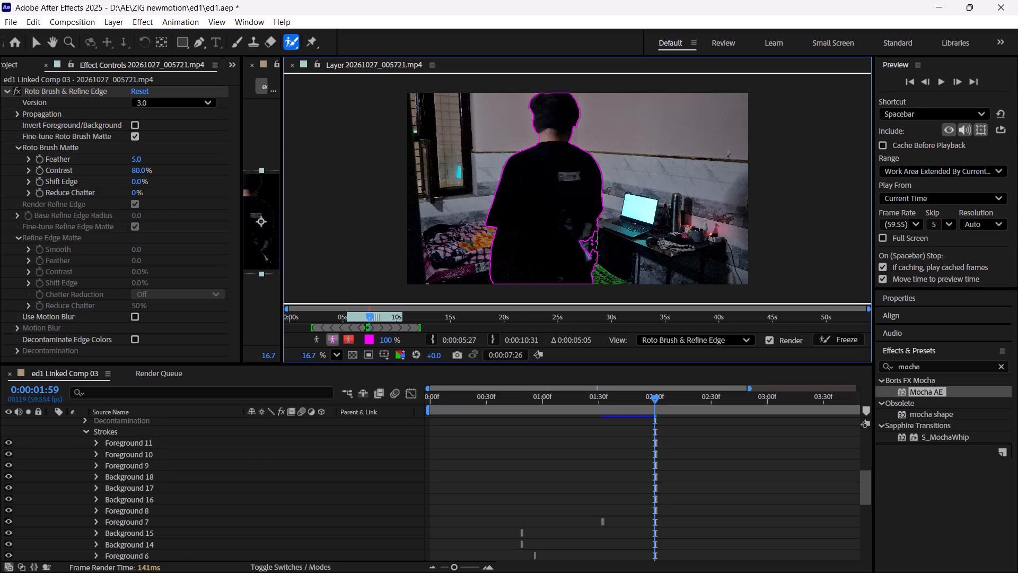
{"action": "left_click_drag", "start_coordinate": [596, 256], "coordinate": [596, 259]}
{"action": "left_click_drag", "start_coordinate": [597, 240], "coordinate": [597, 255]}
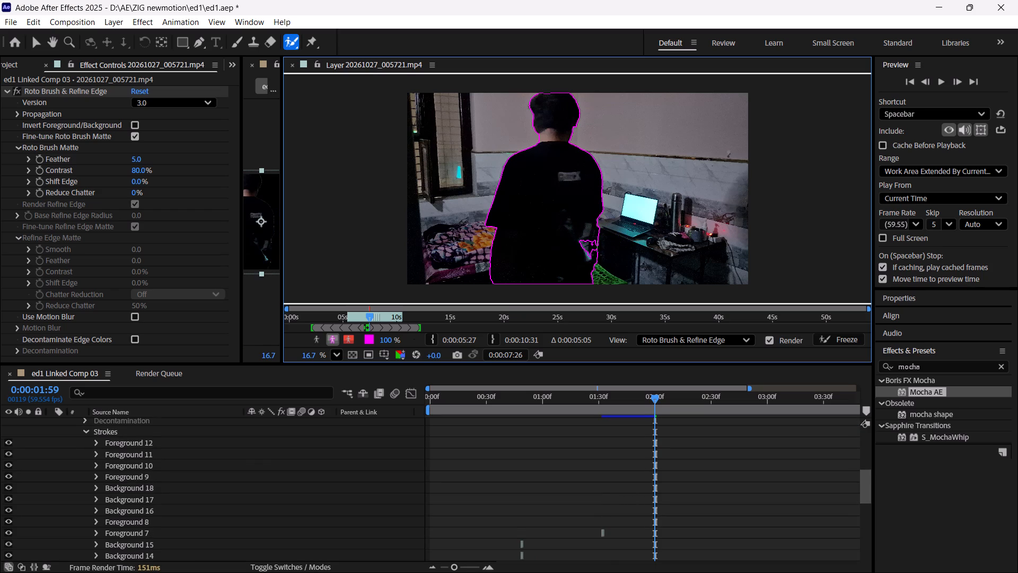
{"action": "left_click_drag", "start_coordinate": [597, 255], "coordinate": [596, 263]}
{"action": "left_click_drag", "start_coordinate": [595, 240], "coordinate": [591, 241]}
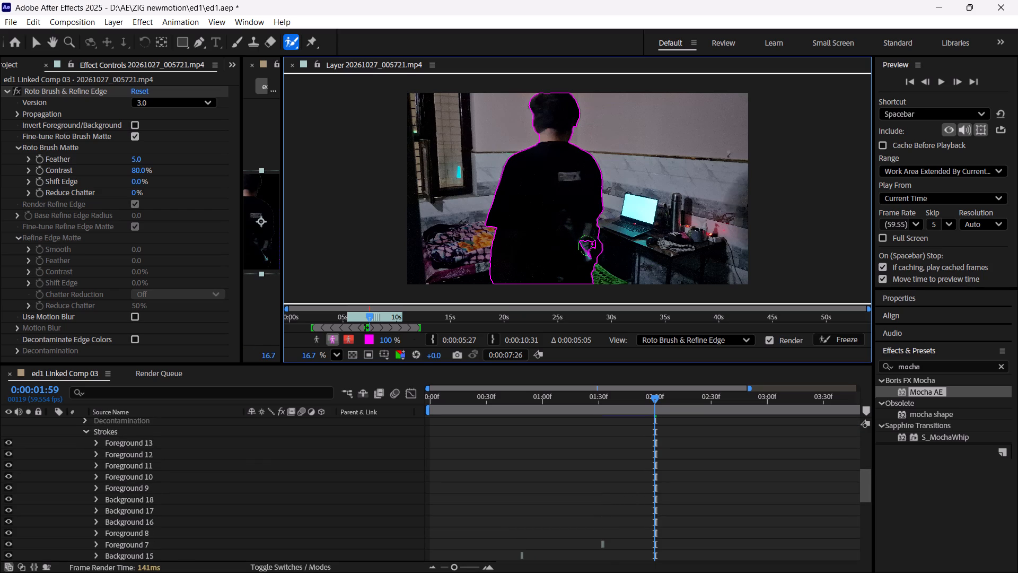
{"action": "left_click_drag", "start_coordinate": [591, 241], "coordinate": [585, 235]}
{"action": "left_click_drag", "start_coordinate": [586, 233], "coordinate": [592, 236]}
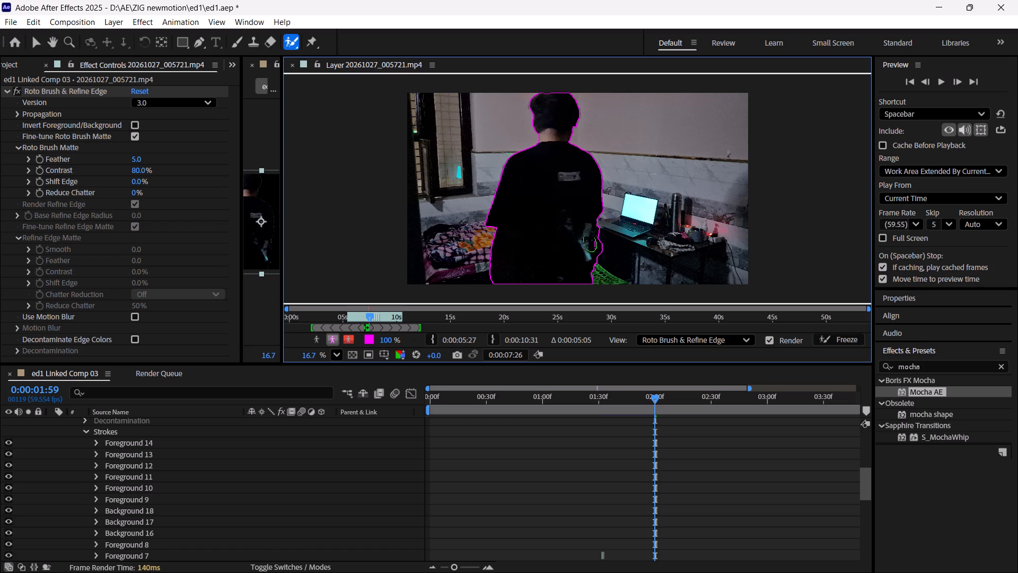
{"action": "left_click_drag", "start_coordinate": [592, 236], "coordinate": [581, 240]}
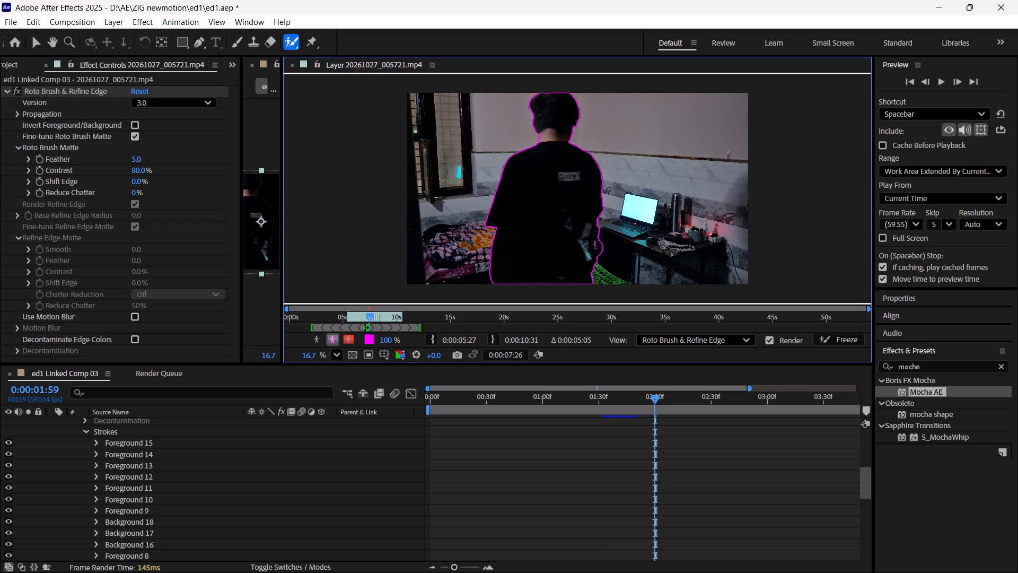
{"action": "left_click", "coordinate": [602, 248]}
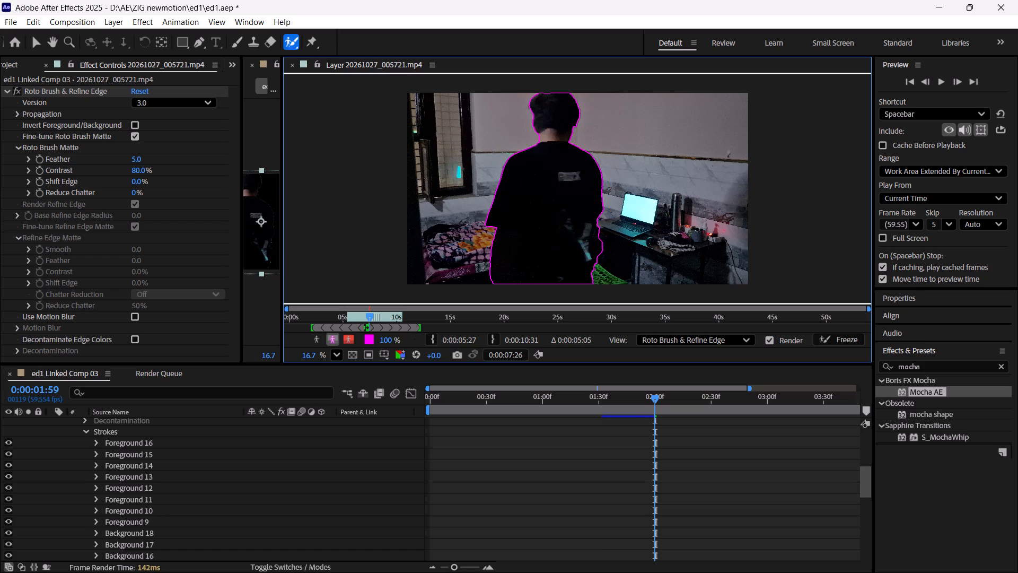
Trim the outer edge of the hand nearest the desk with two Roto Brush background strokes at 0:00:01:59.
{"action": "left_click_drag", "start_coordinate": [599, 234], "coordinate": [598, 258], "text": "alt"}
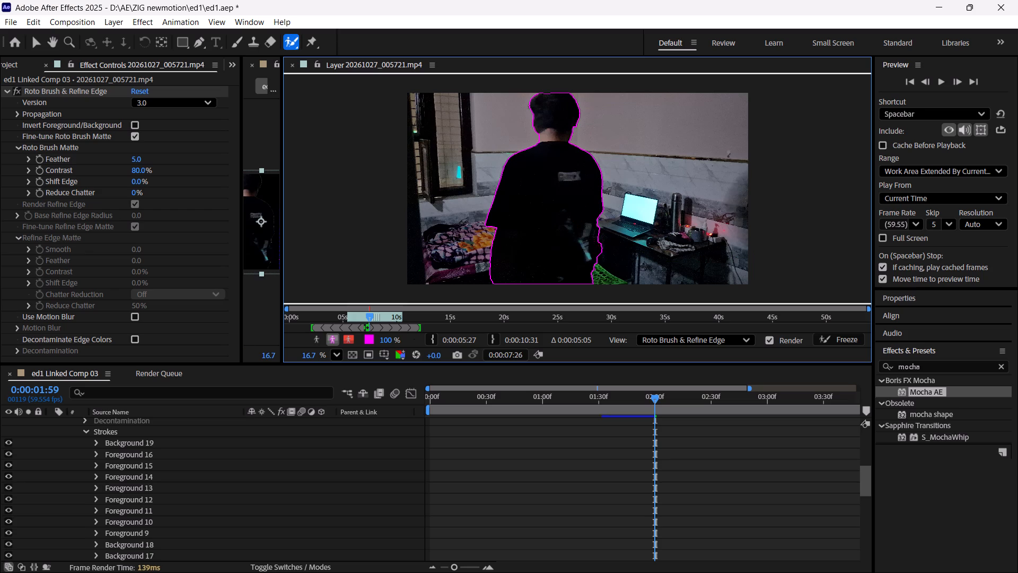
{"action": "left_click_drag", "start_coordinate": [599, 242], "coordinate": [601, 257], "text": "alt"}
Advance frame by frame from 0:00:01:59 to 0:00:02:24, checking the Roto Brush outline around the person's torso and arms.
{"action": "key", "text": "Right"}
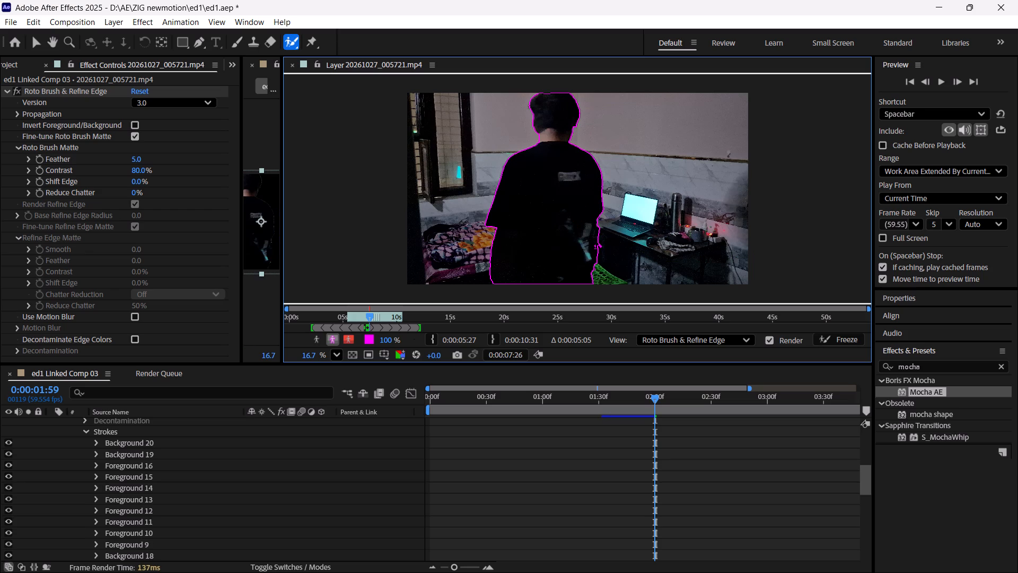
{"action": "key", "text": "ctrl+Right"}
{"action": "key", "text": "ctrl+Right"}
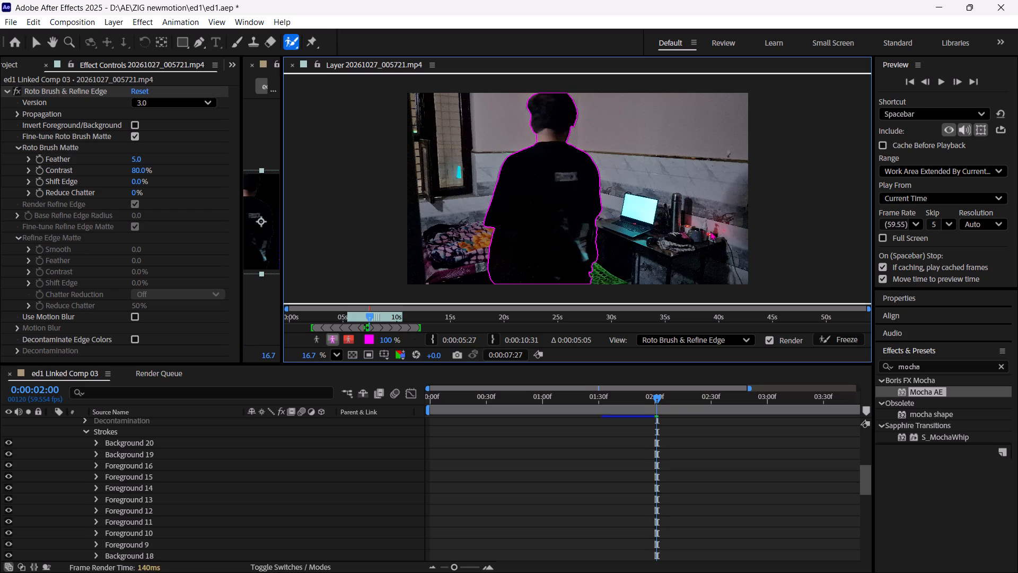
{"action": "key", "text": "ctrl+Right"}
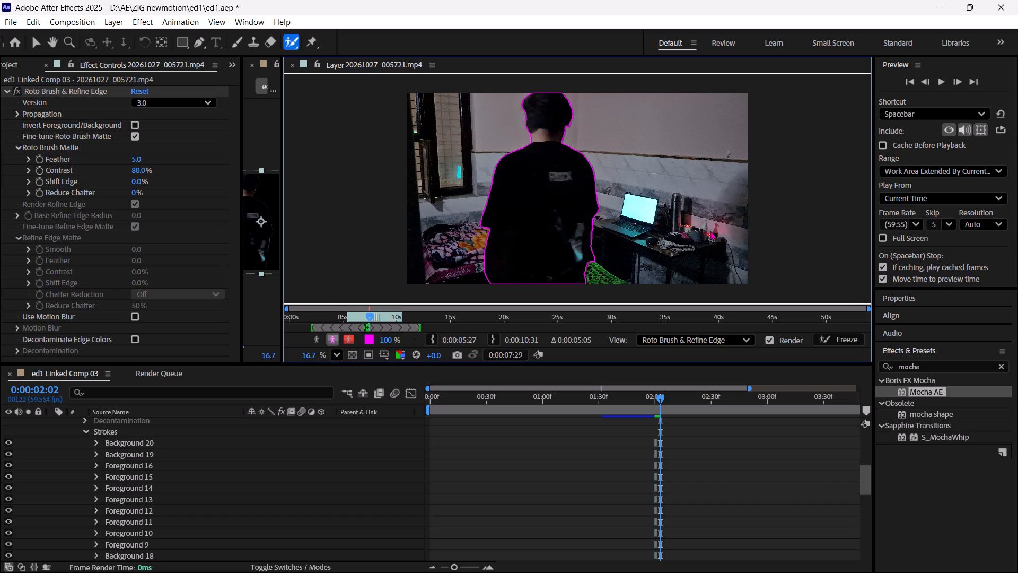
{"action": "key", "text": "ctrl+Right"}
{"action": "key", "text": "ctrl+Right"}
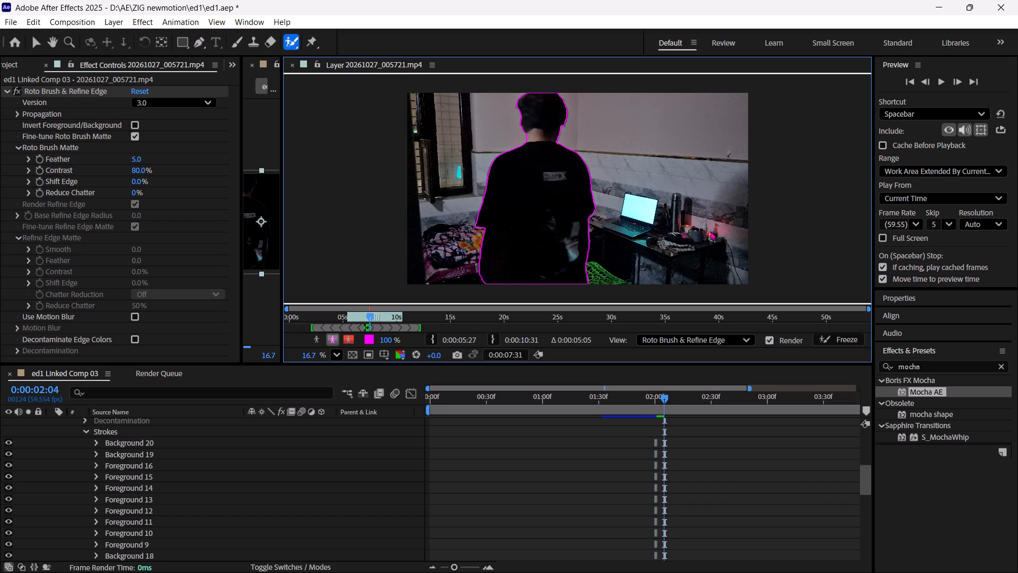
{"action": "key", "text": "ctrl+Right"}
{"action": "key", "text": "ctrl+Right"}
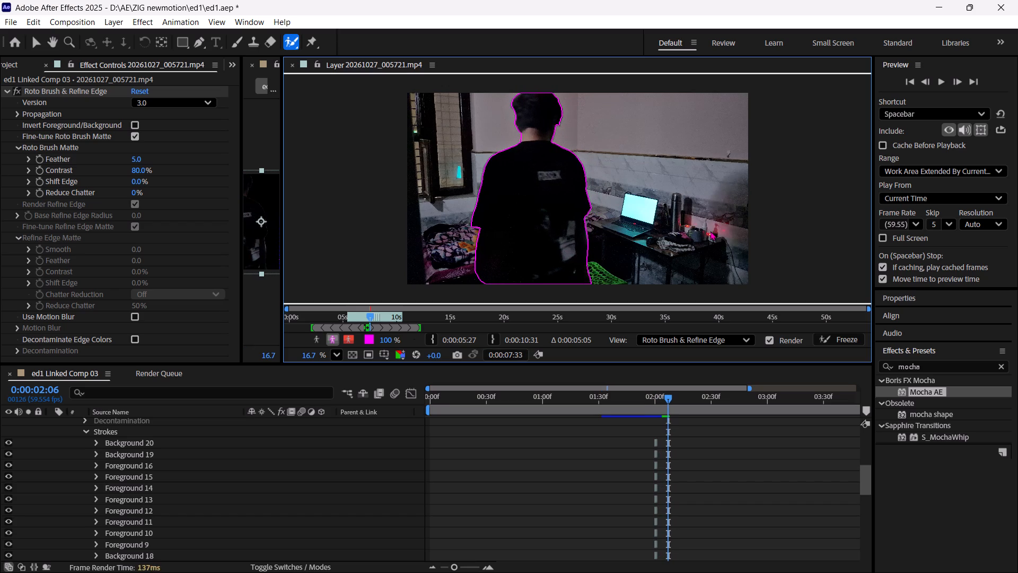
{"action": "key", "text": "ctrl+Right"}
{"action": "key", "text": "ctrl+Right"}
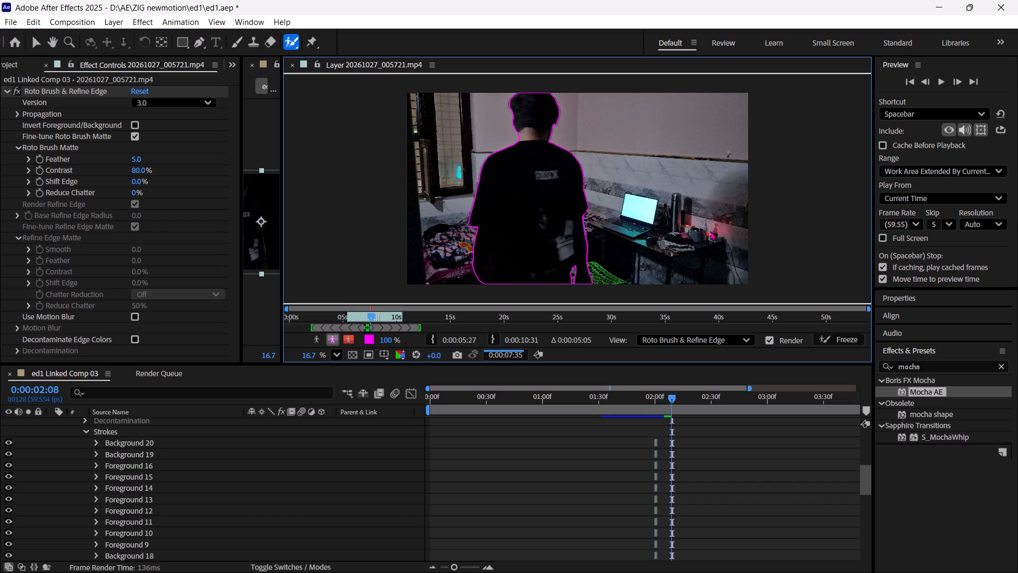
{"action": "key", "text": "ctrl+Right"}
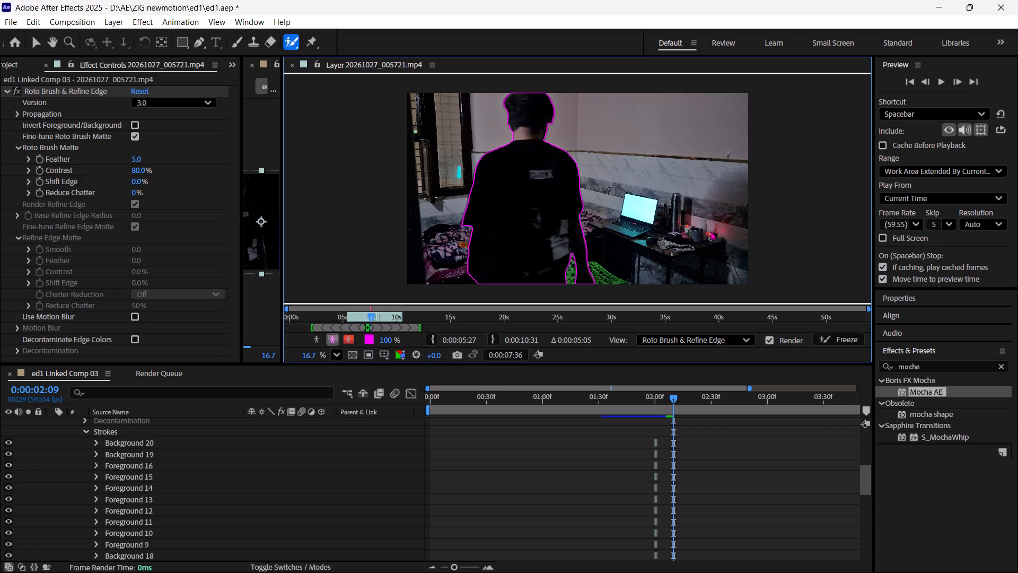
{"action": "key", "text": "ctrl+Right"}
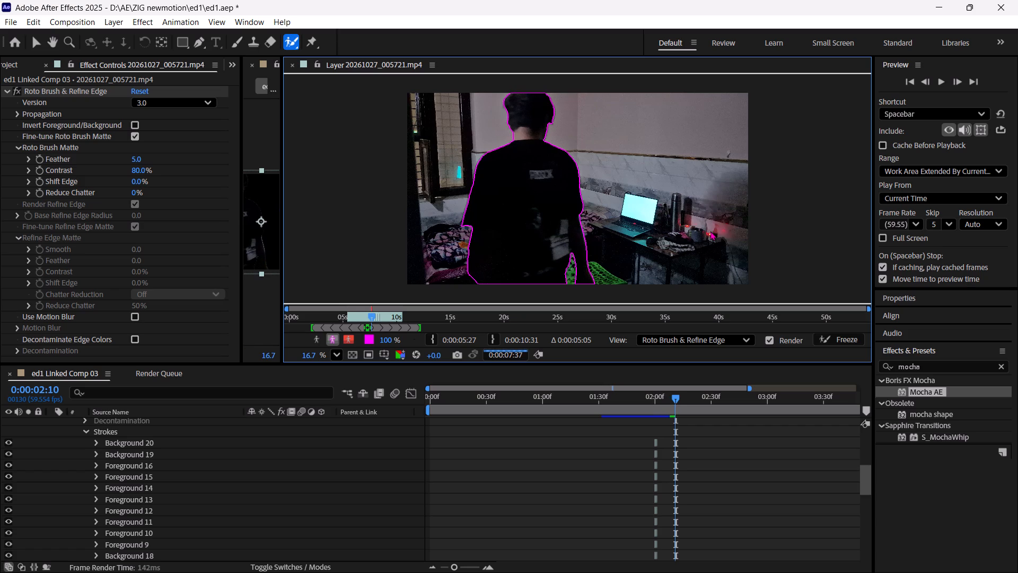
{"action": "key", "text": "ctrl+Right"}
{"action": "key", "text": "ctrl+Right"}
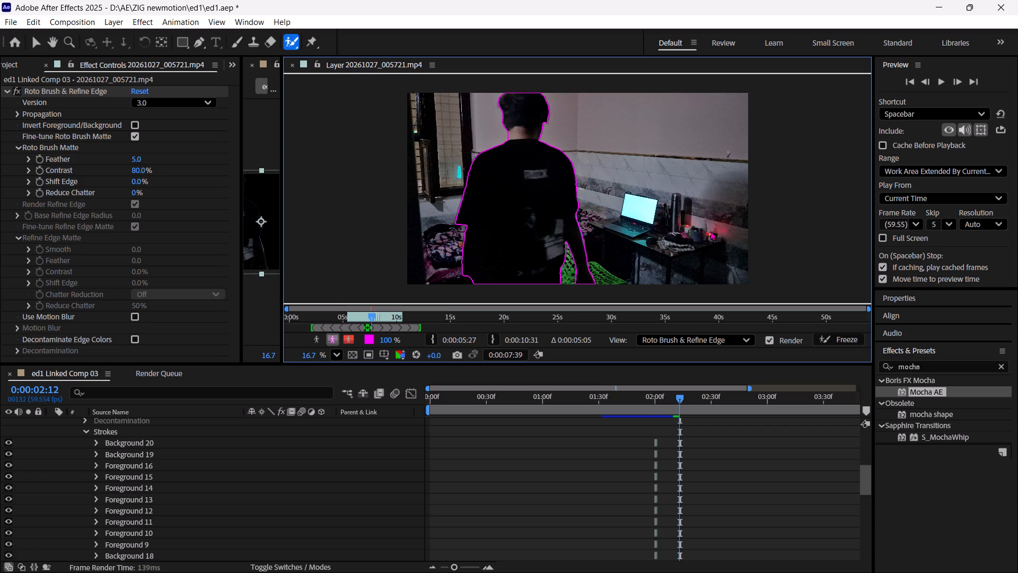
{"action": "key", "text": "ctrl+Right"}
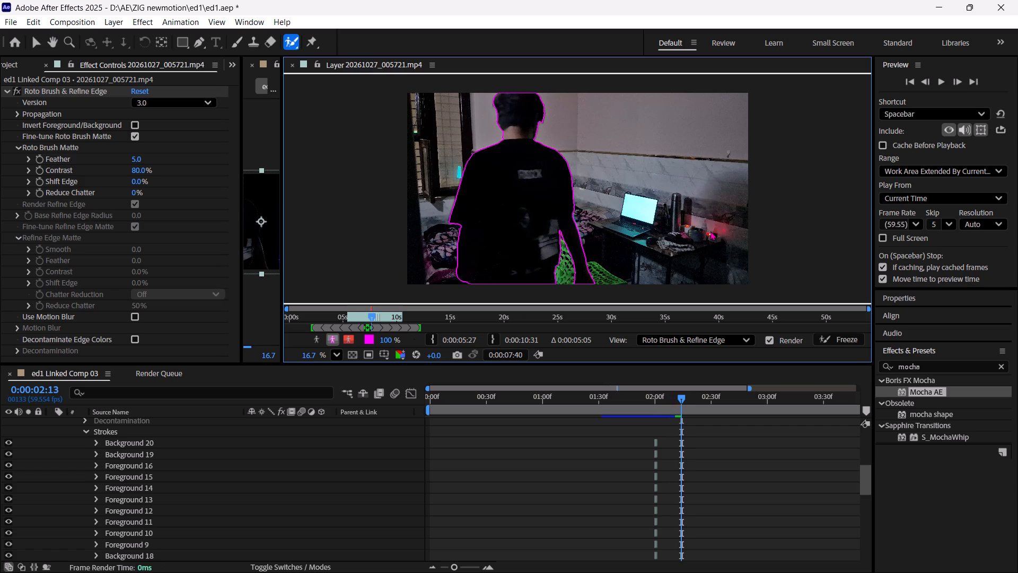
{"action": "key", "text": "ctrl+Right"}
{"action": "key", "text": "ctrl+Right"}
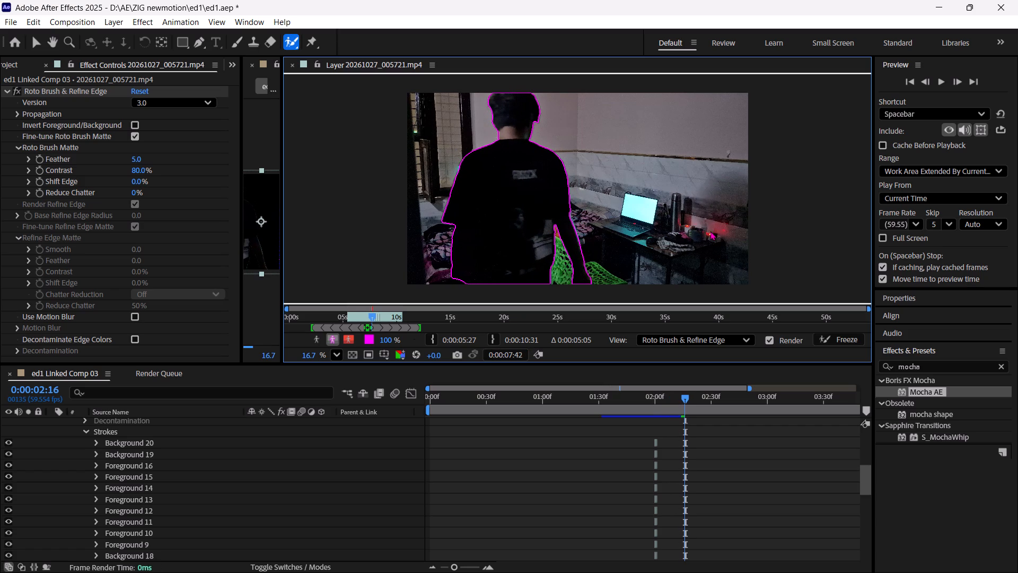
{"action": "key", "text": "ctrl+Right"}
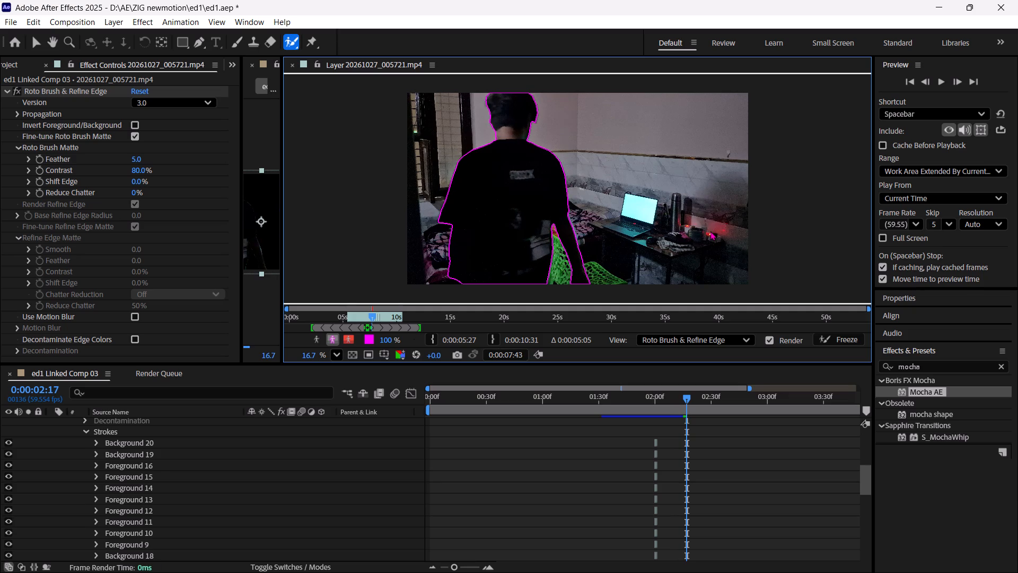
{"action": "key", "text": "ctrl+Right"}
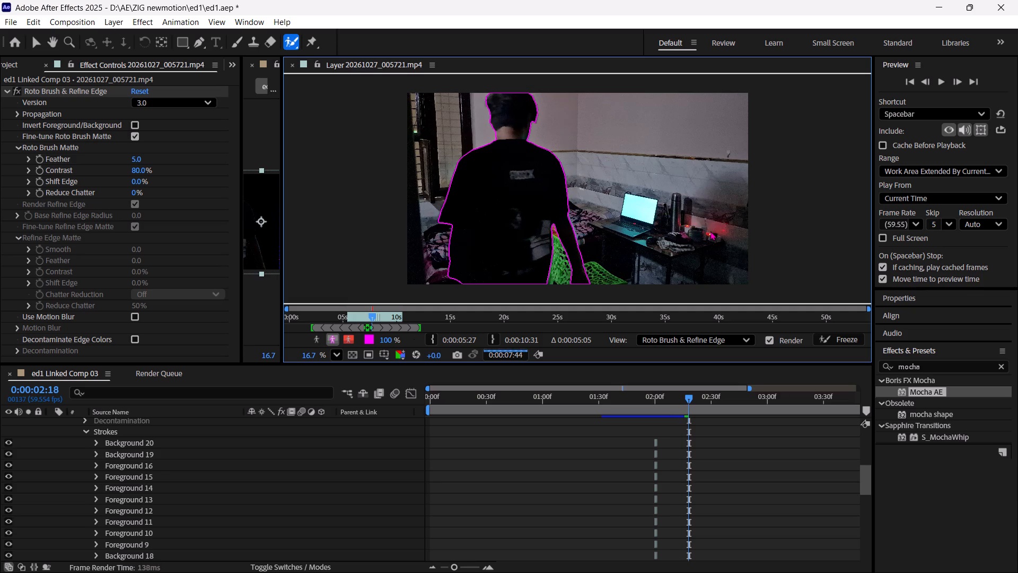
{"action": "key", "text": "ctrl+Right"}
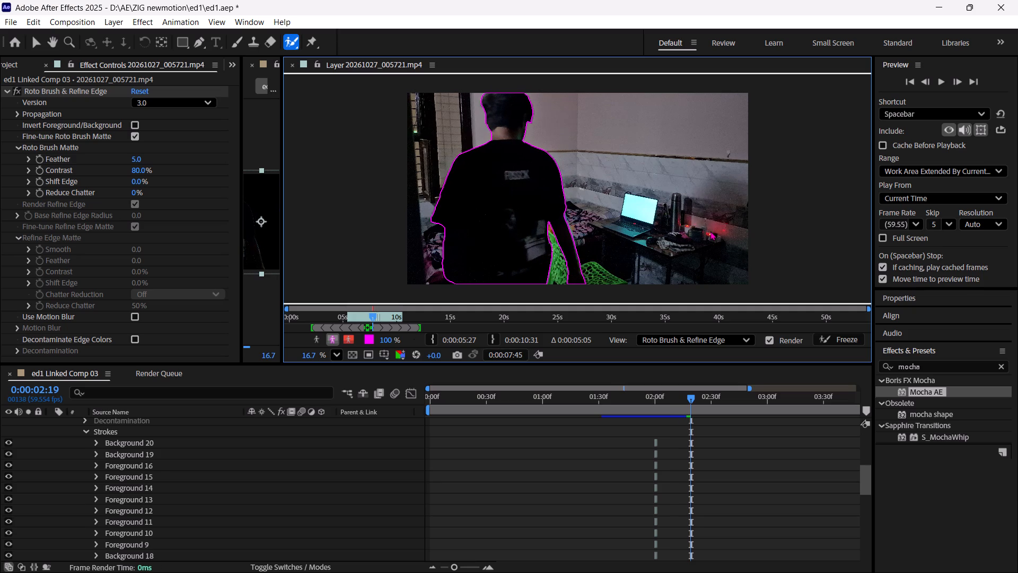
{"action": "key", "text": "ctrl+Right"}
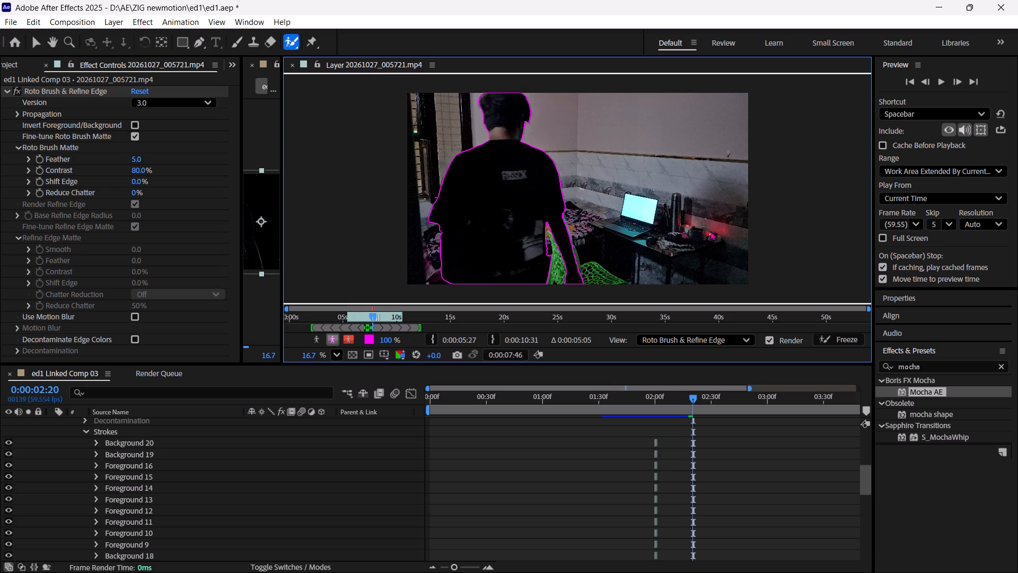
{"action": "key", "text": "ctrl+Right"}
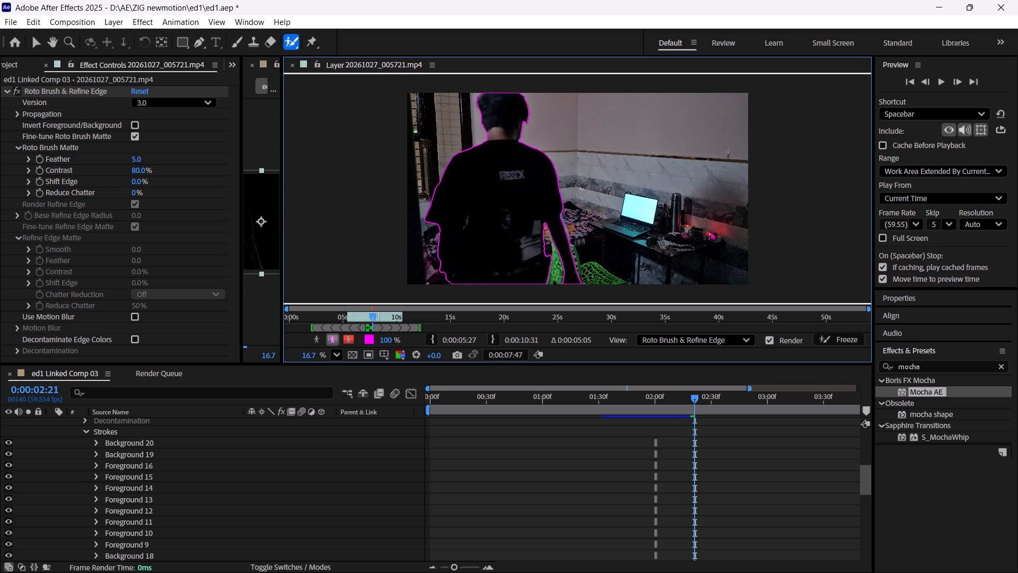
{"action": "key", "text": "ctrl+Right"}
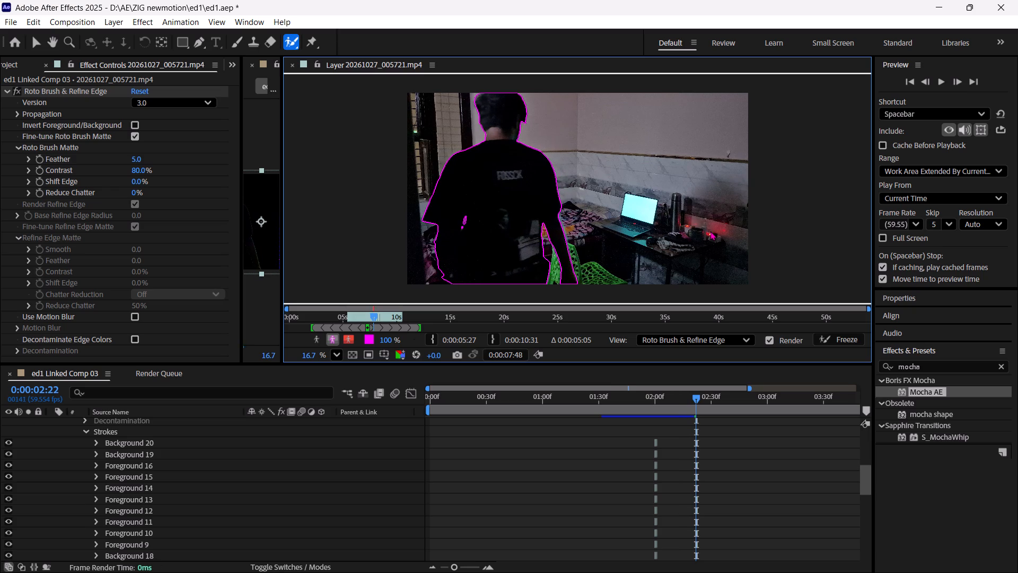
{"action": "key", "text": "ctrl+Right"}
{"action": "key", "text": "ctrl+Right"}
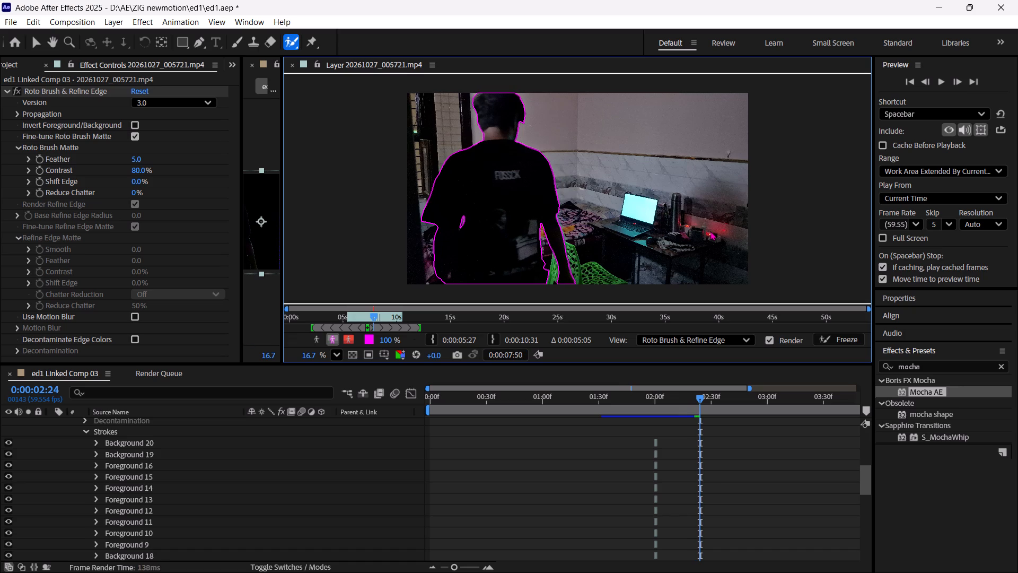
Advance frame by frame from 0:00:02:24 to 0:00:02:36, checking the Roto Brush outline around the person's arms and lower torso.
{"action": "key", "text": "ctrl+Right"}
{"action": "key", "text": "ctrl+Right"}
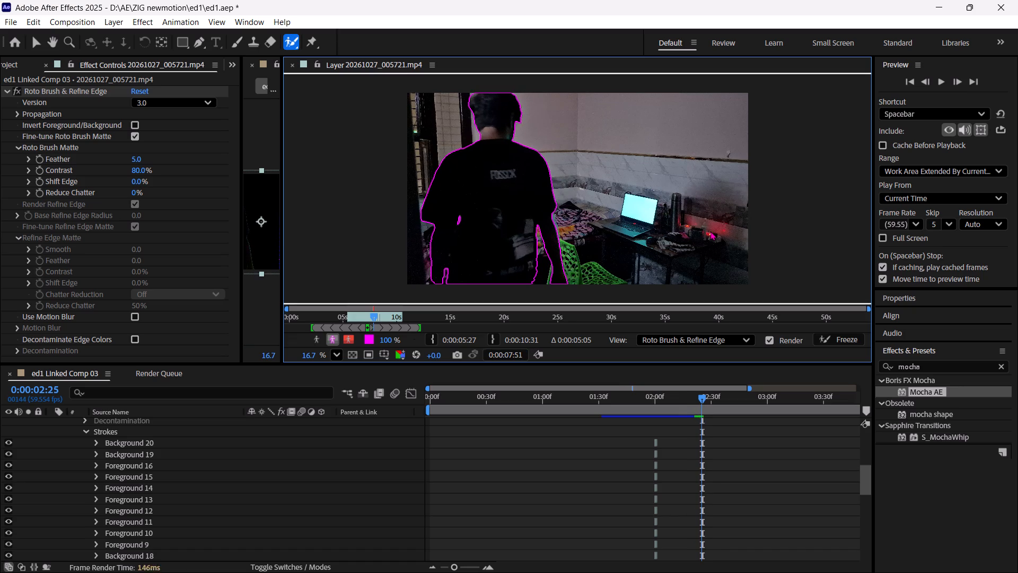
{"action": "key", "text": "ctrl+Right"}
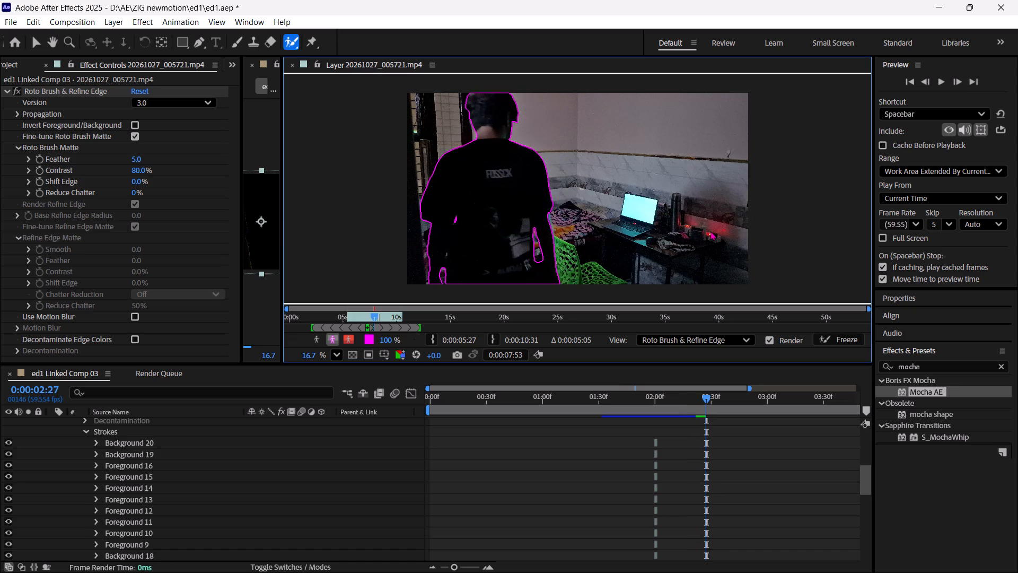
{"action": "key", "text": "ctrl+Right"}
{"action": "key", "text": "ctrl+Right"}
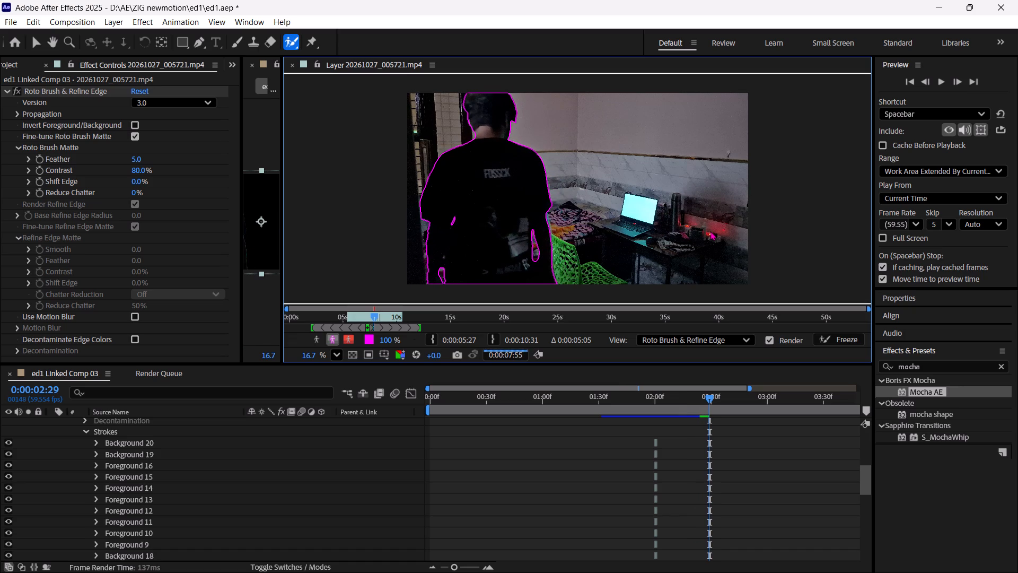
{"action": "key", "text": "ctrl+Right"}
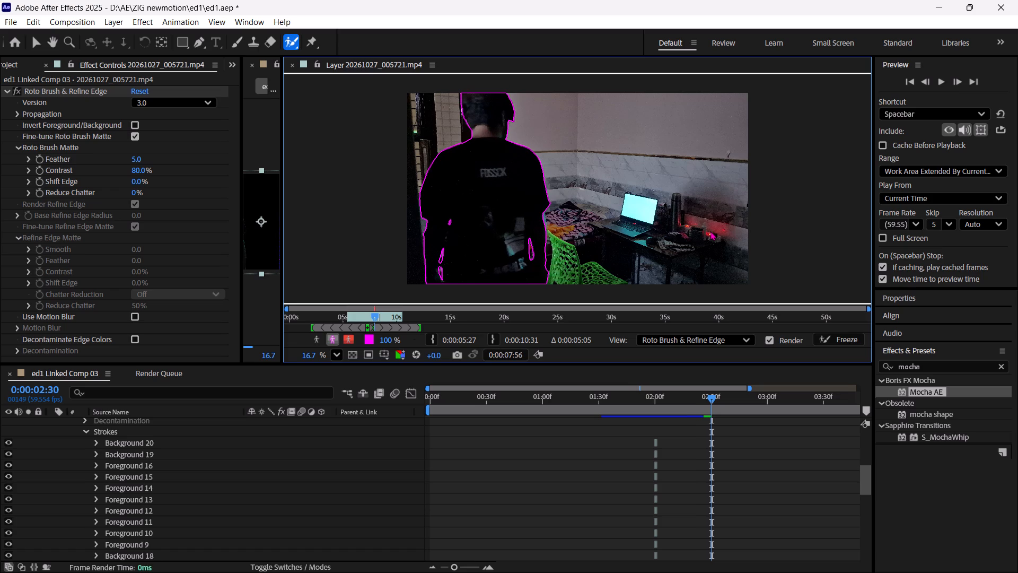
{"action": "key", "text": "ctrl+Right"}
{"action": "key", "text": "ctrl+Right"}
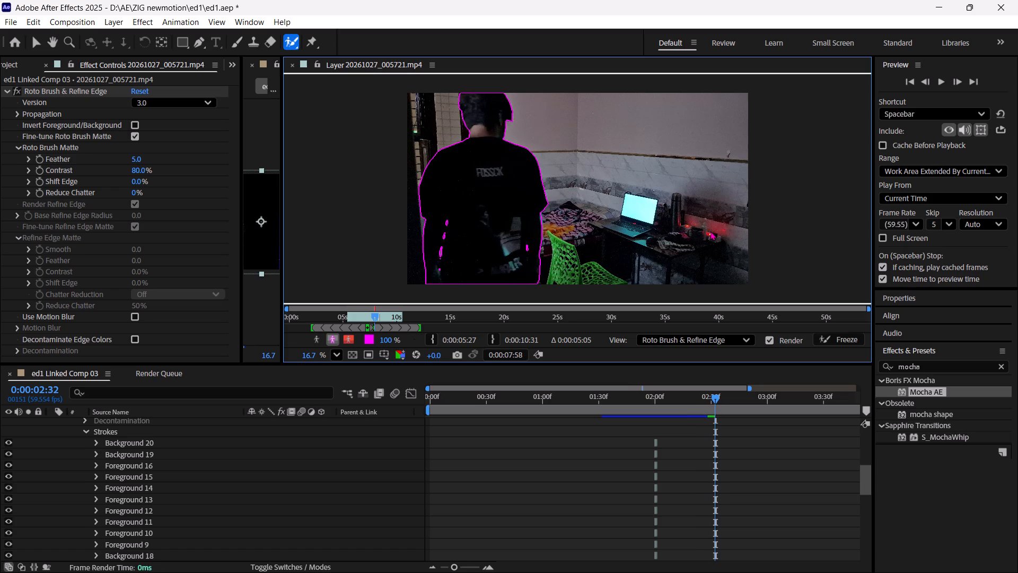
{"action": "key", "text": "ctrl+Right"}
{"action": "key", "text": "ctrl+Right"}
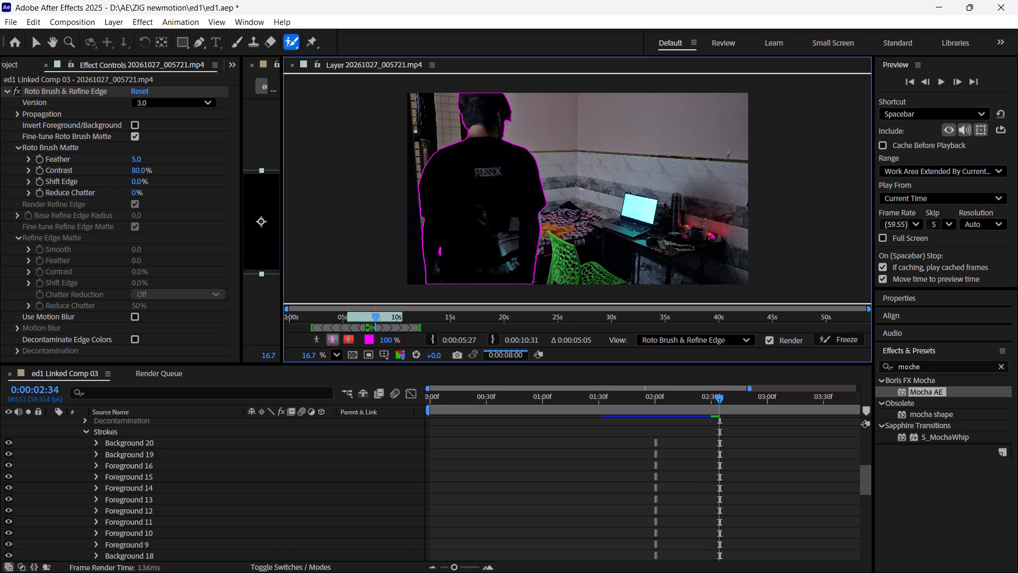
{"action": "key", "text": "ctrl+Right"}
{"action": "key", "text": "ctrl+Right"}
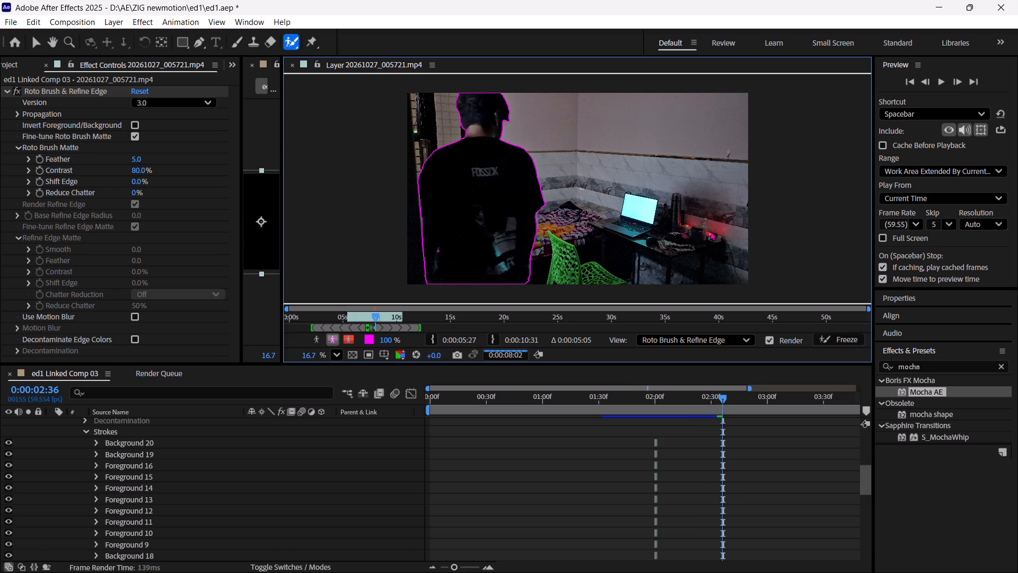
Advance frame by frame from 0:00:02:36 to 0:00:02:48, checking the Roto Brush outline along the torso and the arm nearest the desk.
{"action": "key", "text": "ctrl+Right"}
{"action": "key", "text": "ctrl+Right"}
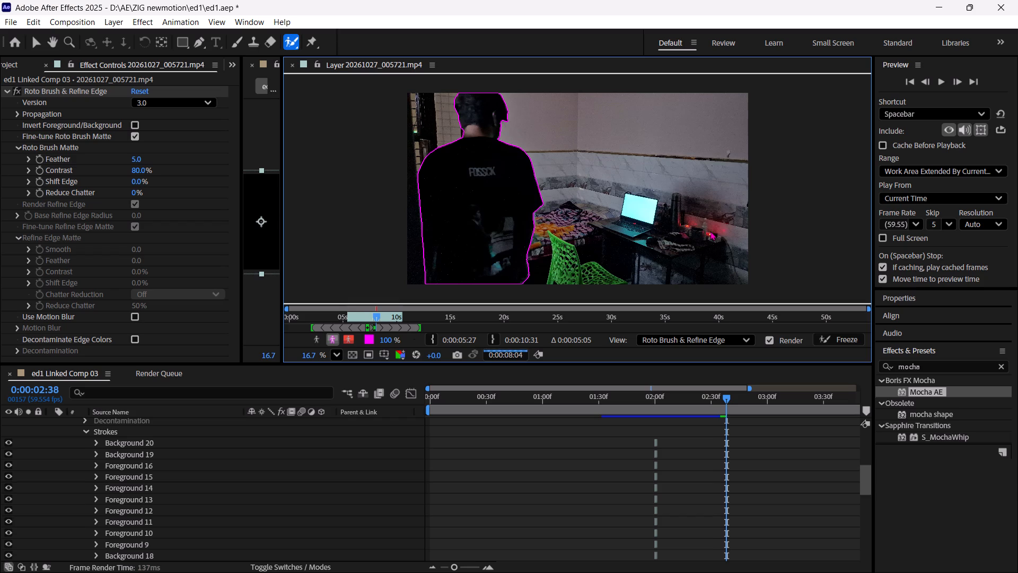
{"action": "key", "text": "ctrl+Right"}
{"action": "key", "text": "ctrl+Right"}
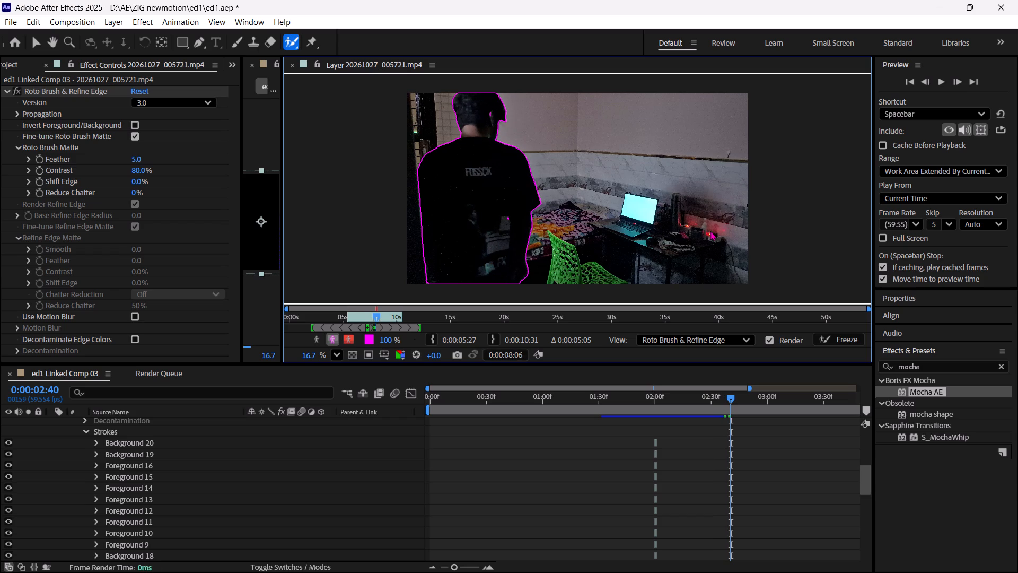
{"action": "key", "text": "ctrl+Right"}
{"action": "key", "text": "ctrl+Right"}
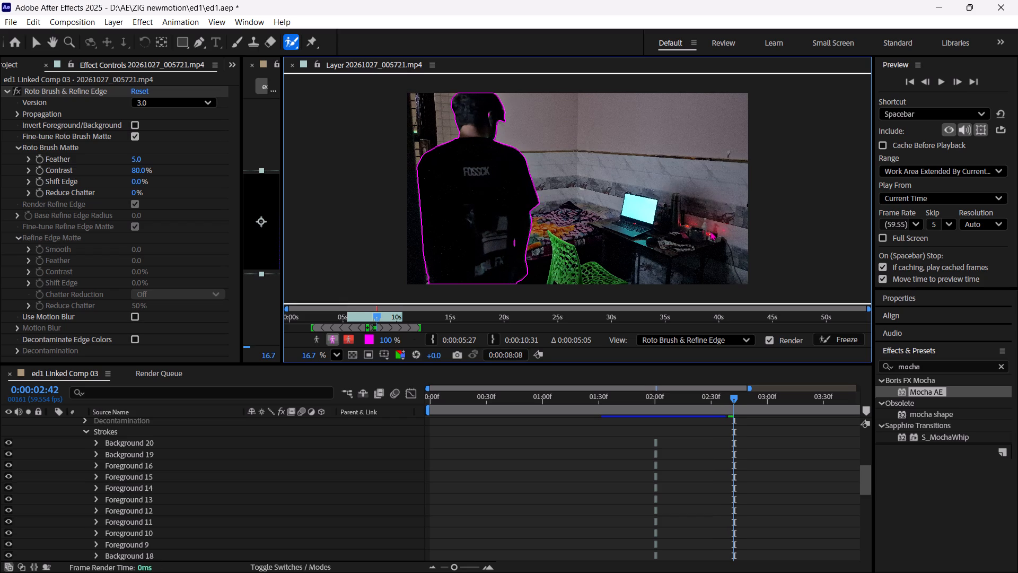
{"action": "key", "text": "ctrl+Right"}
{"action": "key", "text": "ctrl+Right"}
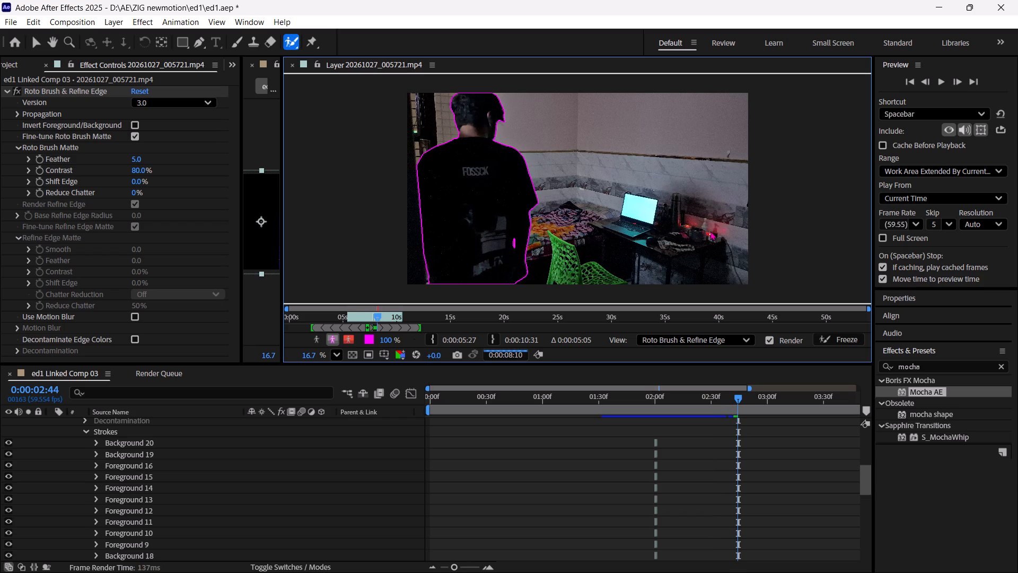
{"action": "key", "text": "ctrl+Right"}
{"action": "key", "text": "ctrl+Right"}
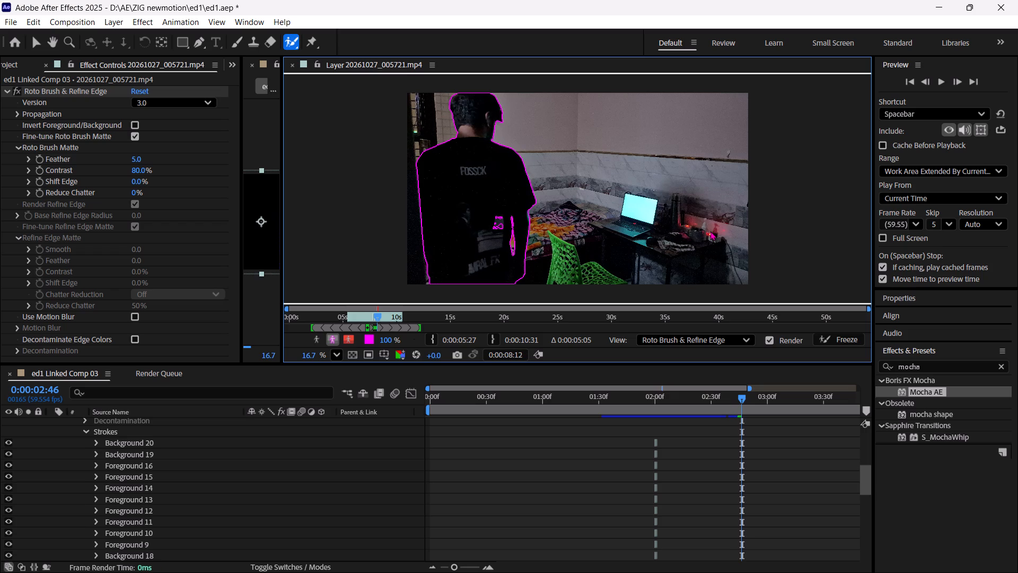
{"action": "key", "text": "ctrl+Right"}
{"action": "key", "text": "ctrl+Right"}
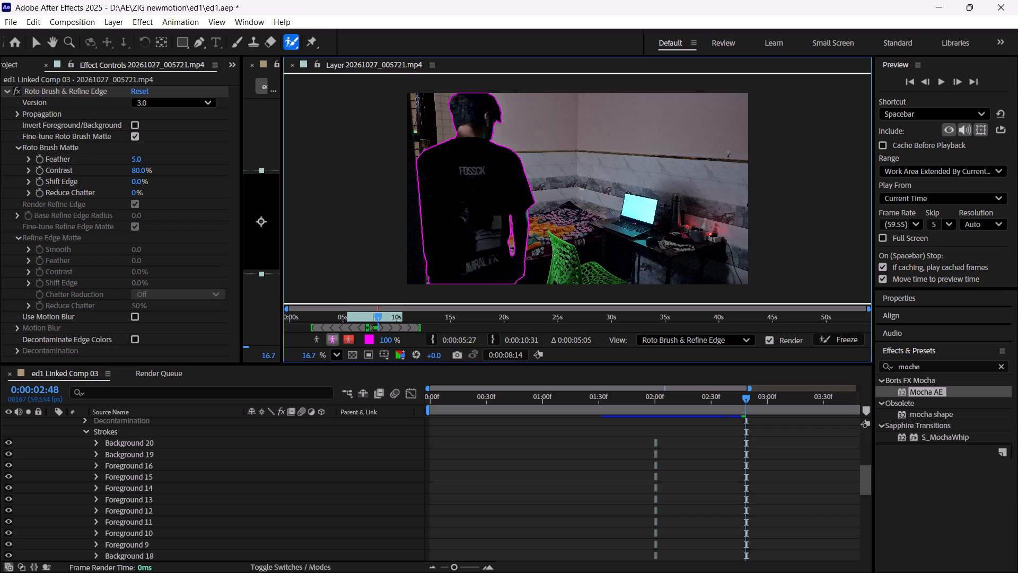
Advance frame by frame from 0:00:02:48 to 0:00:03:00, checking the outlined gap between the torso and the arm nearest the desk.
{"action": "key", "text": "ctrl+Right"}
{"action": "key", "text": "ctrl+Right"}
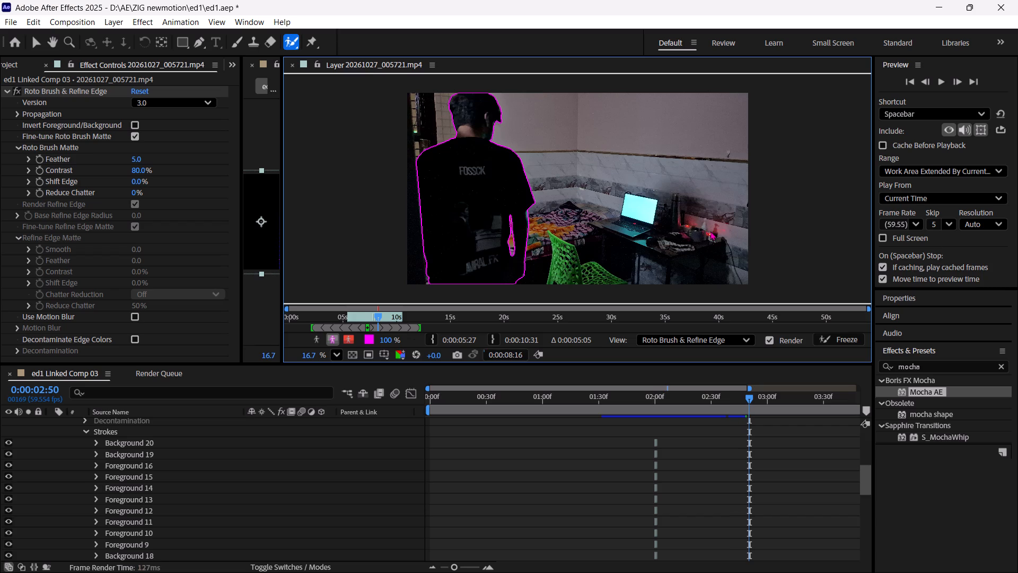
{"action": "key", "text": "ctrl+Right"}
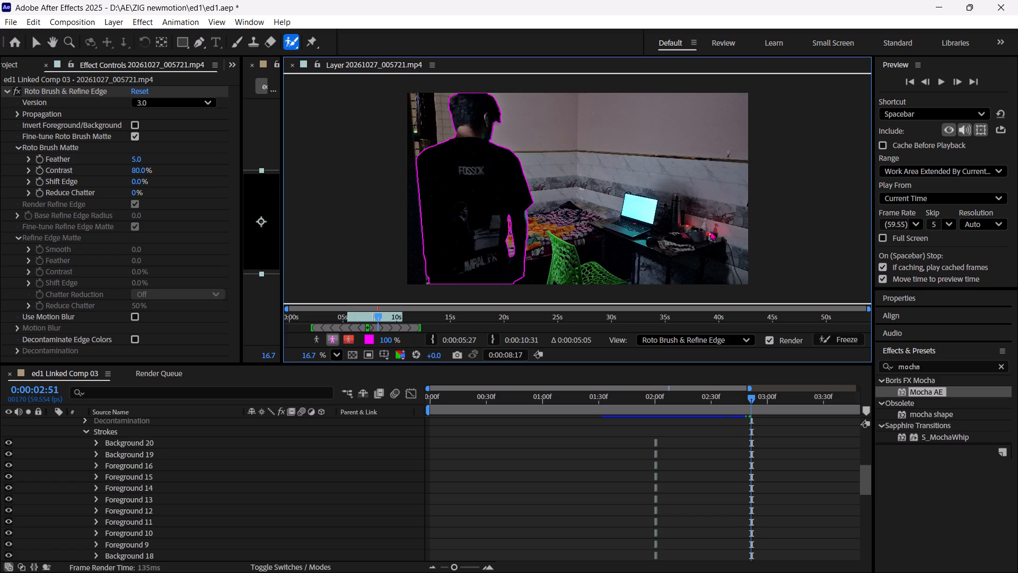
{"action": "key", "text": "ctrl+Right"}
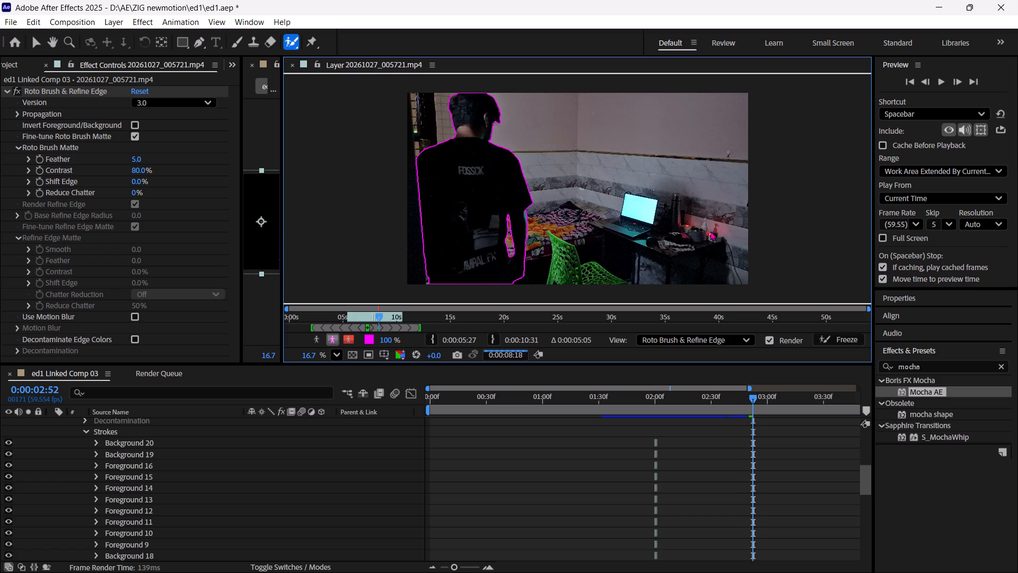
{"action": "key", "text": "ctrl+Right"}
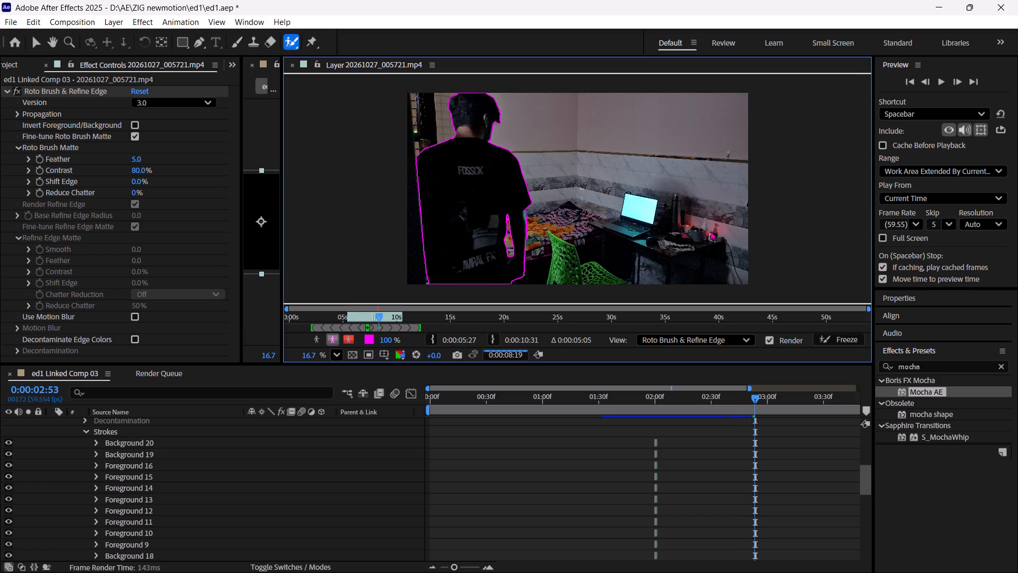
{"action": "key", "text": "ctrl+Right"}
{"action": "key", "text": "ctrl+Right"}
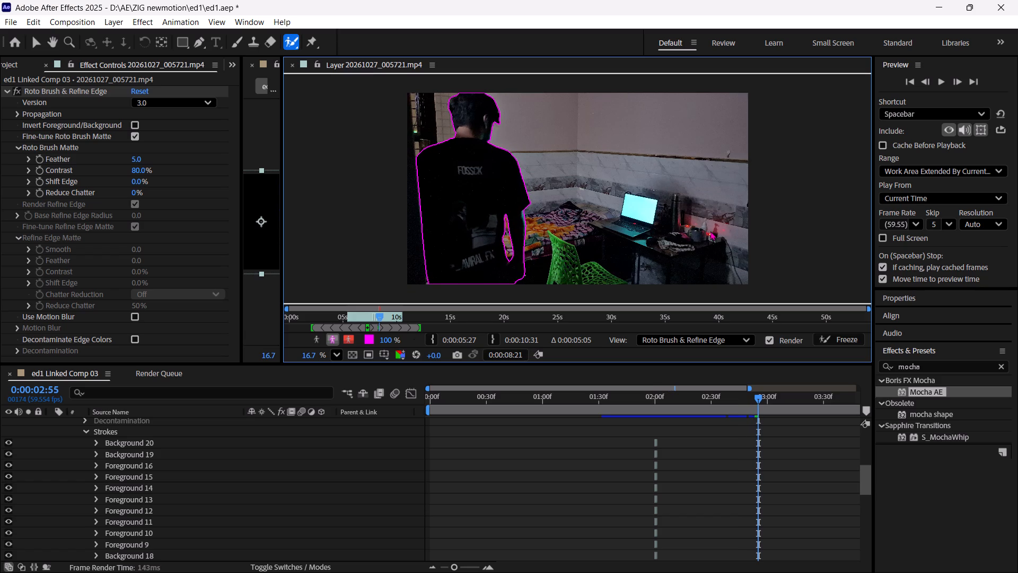
{"action": "key", "text": "ctrl+Right"}
{"action": "key", "text": "ctrl+Right"}
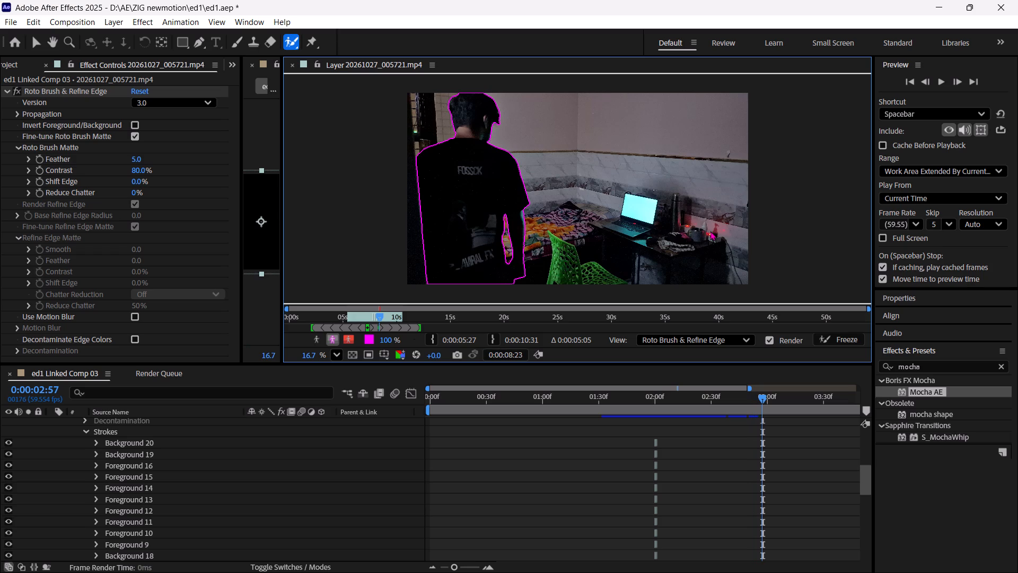
{"action": "key", "text": "ctrl+Right"}
{"action": "key", "text": "ctrl+Right"}
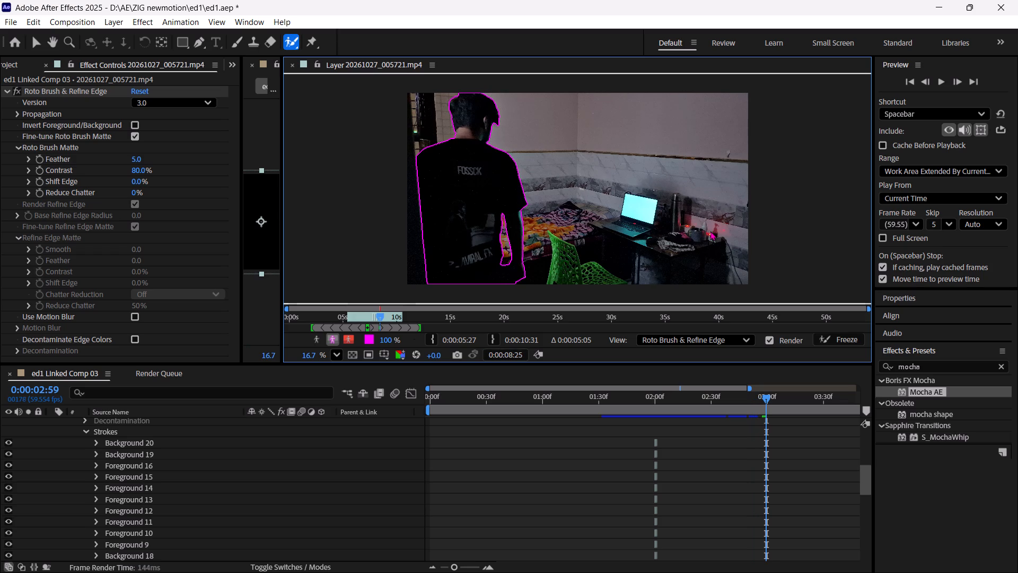
{"action": "key", "text": "ctrl+Right"}
{"action": "key", "text": "ctrl+Right"}
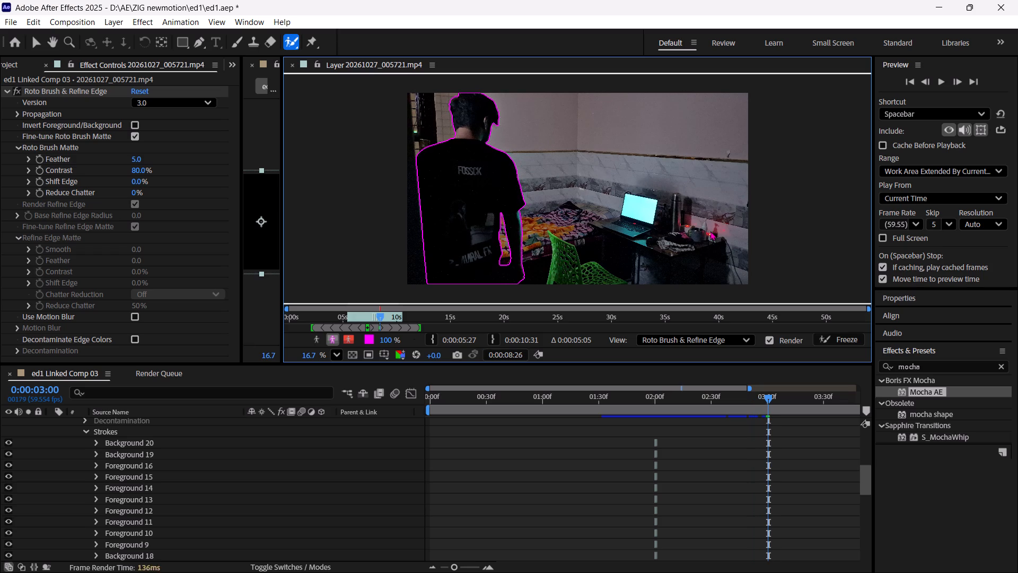
Advance frame by frame from 0:00:03:00 to 0:00:03:15, checking the Roto Brush outline around both arms and the hand nearest the desk.
{"action": "key", "text": "ctrl+Right"}
{"action": "key", "text": "ctrl+Right"}
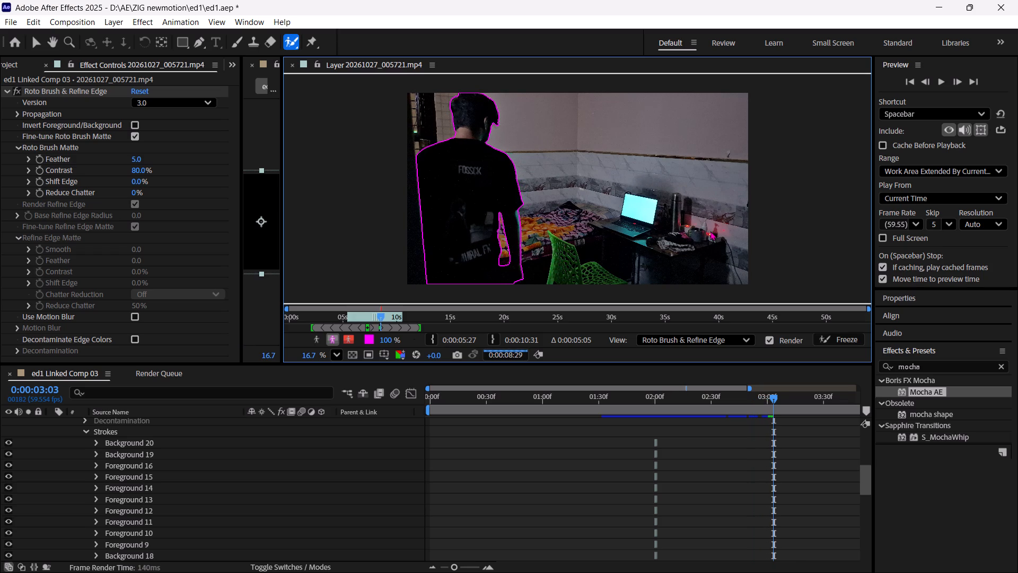
{"action": "key", "text": "ctrl+Right"}
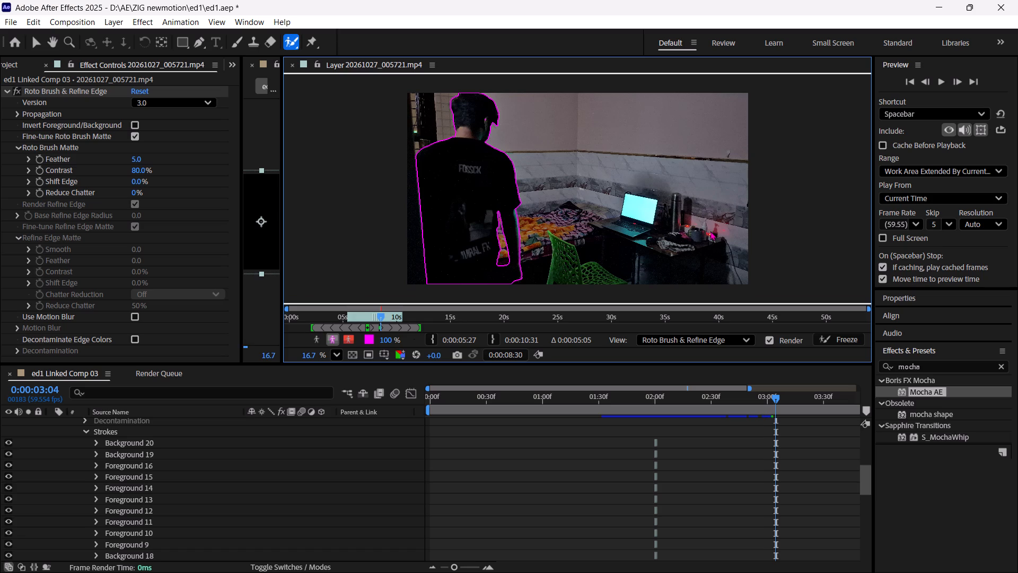
{"action": "key", "text": "ctrl+Right"}
{"action": "key", "text": "ctrl+Right"}
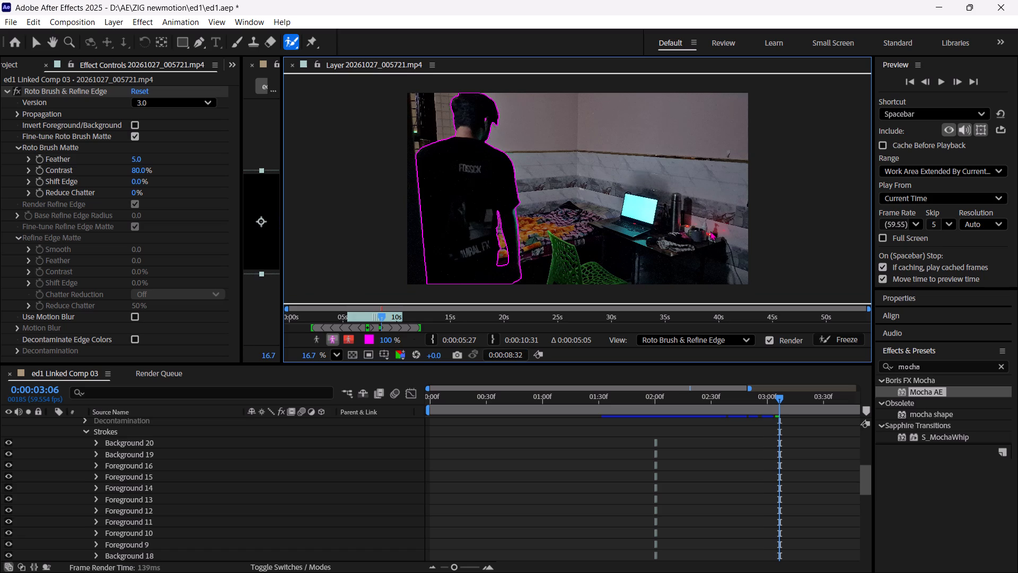
{"action": "key", "text": "ctrl+Right"}
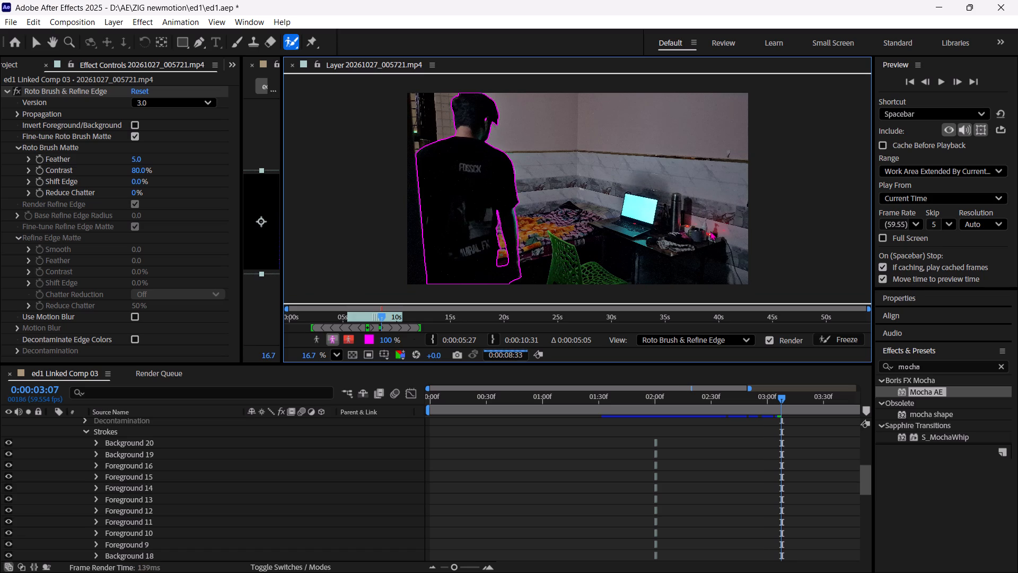
{"action": "key", "text": "ctrl+Right"}
{"action": "key", "text": "ctrl+Right"}
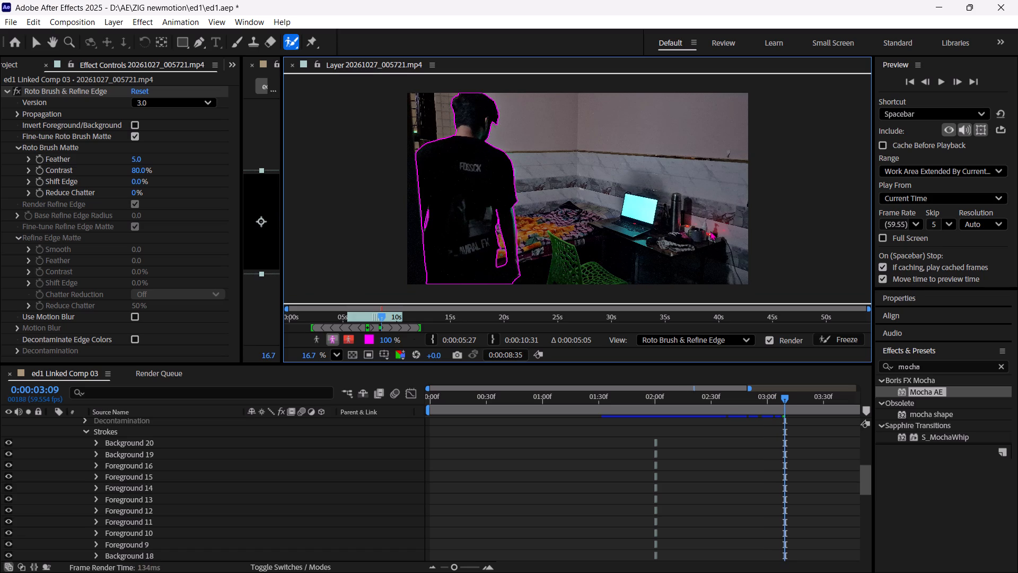
{"action": "key", "text": "ctrl+Right"}
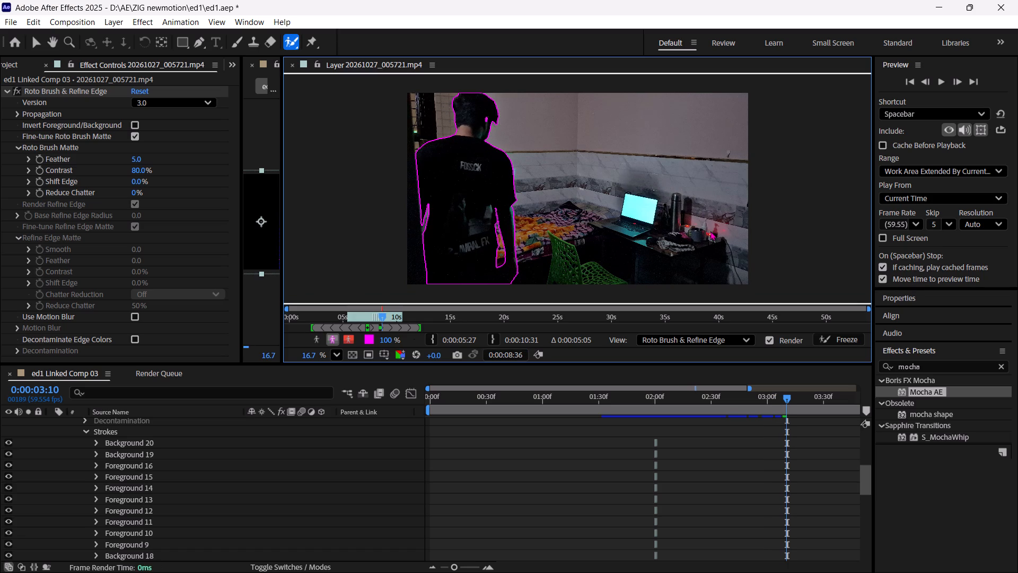
{"action": "key", "text": "ctrl+Right"}
{"action": "key", "text": "ctrl+Right"}
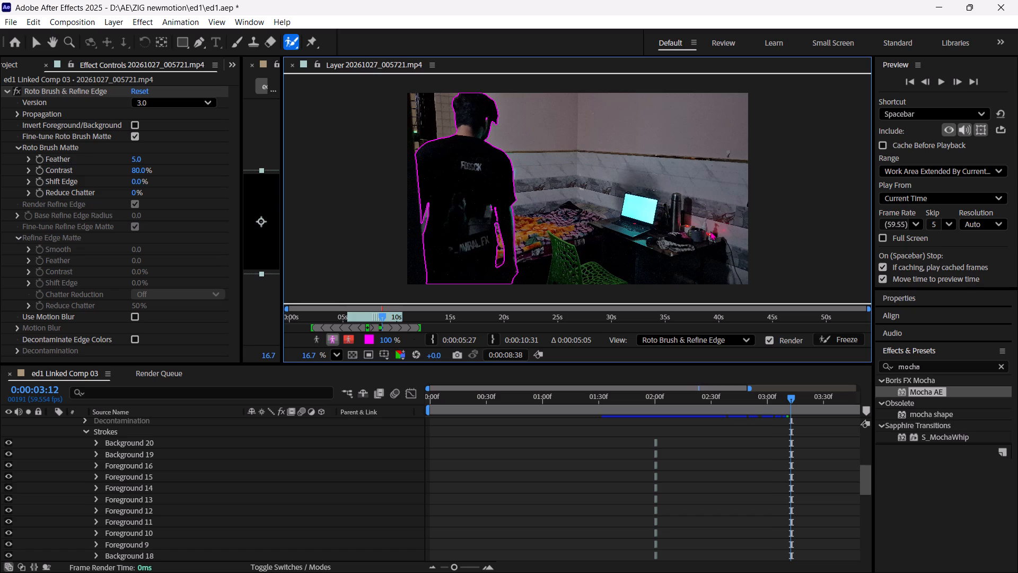
{"action": "key", "text": "ctrl+Right"}
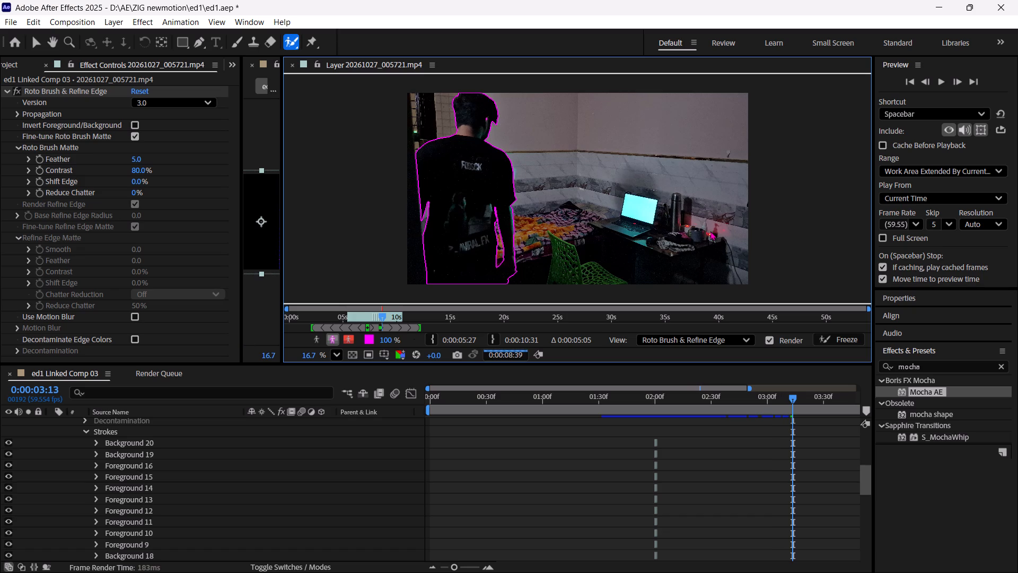
{"action": "key", "text": "ctrl+Right"}
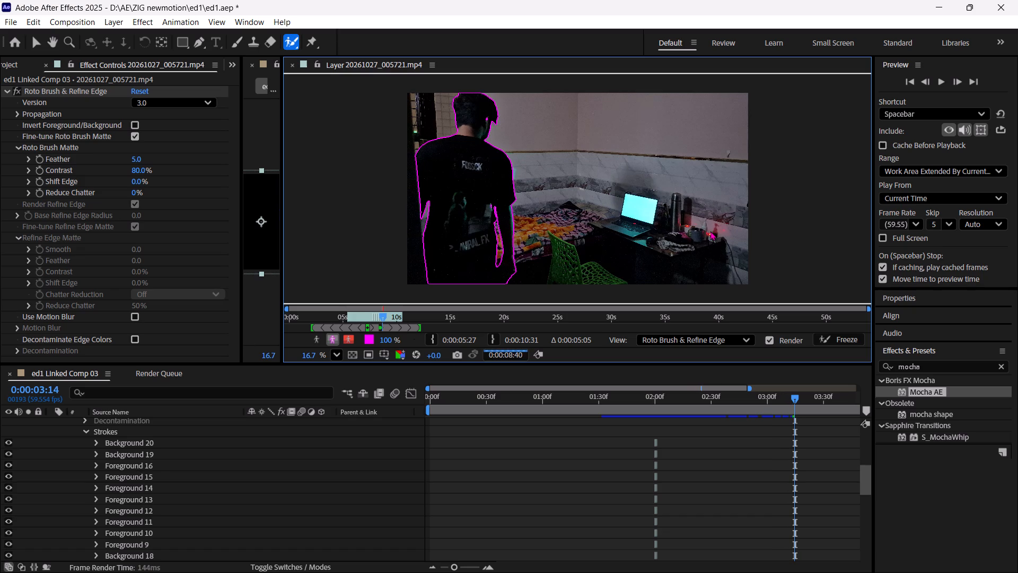
{"action": "key", "text": "ctrl+Right"}
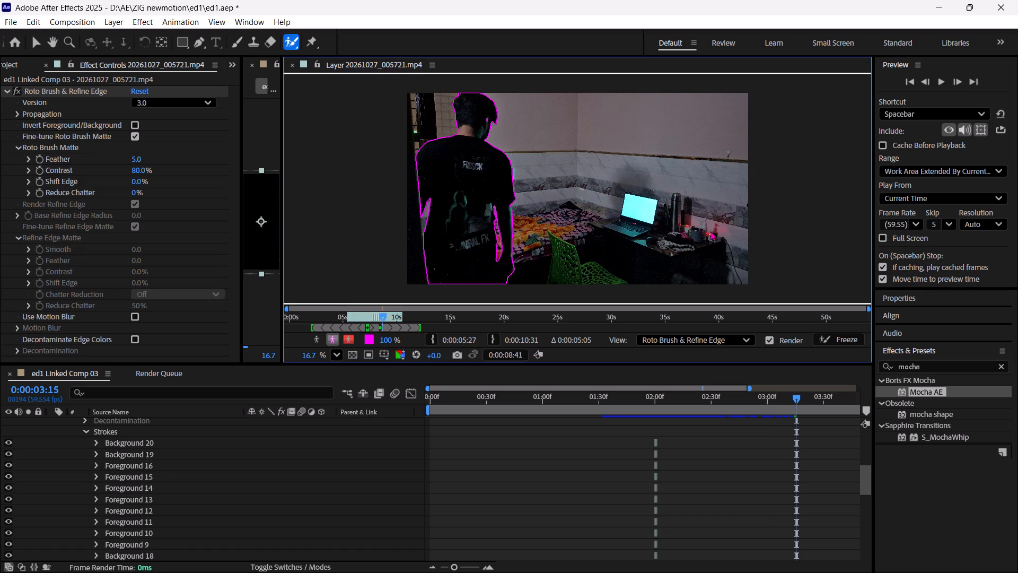
Move on from 0:00:03:15 to 0:00:03:25, checking the propagated Roto Brush outline around the whole person.
{"action": "key", "text": "ctrl+Right"}
{"action": "key", "text": "ctrl+Right"}
{"action": "key", "text": "ctrl+Right"}
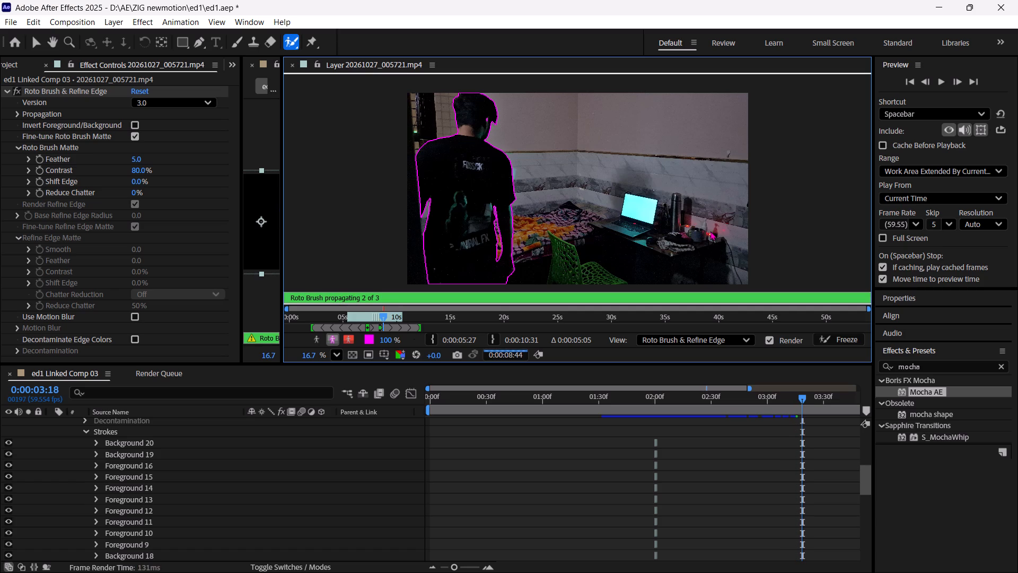
{"action": "key", "text": "ctrl+Right"}
{"action": "key", "text": "ctrl+Right"}
{"action": "key", "text": "ctrl+Right"}
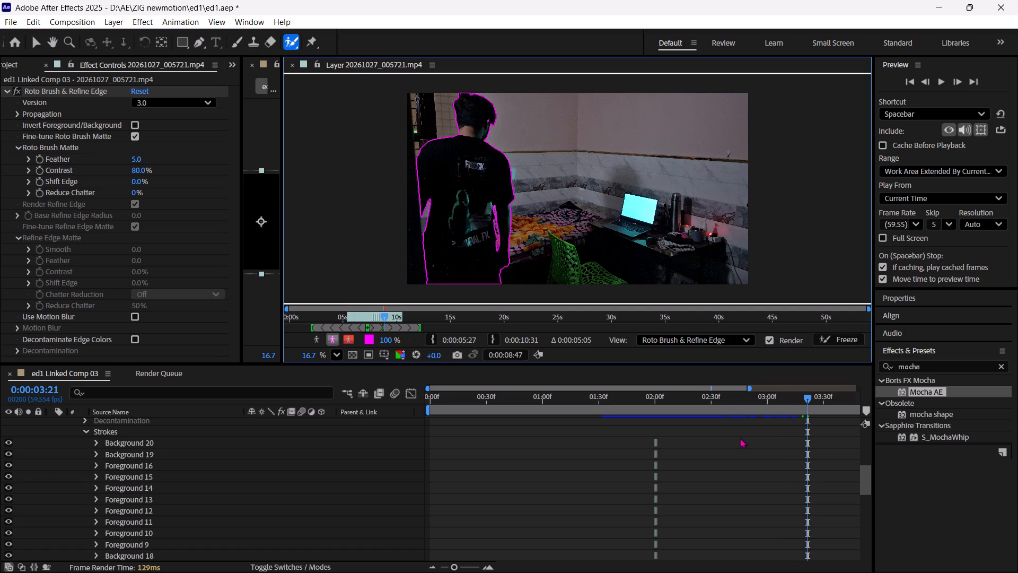
{"action": "left_click_drag", "start_coordinate": [809, 400], "coordinate": [818, 400]}
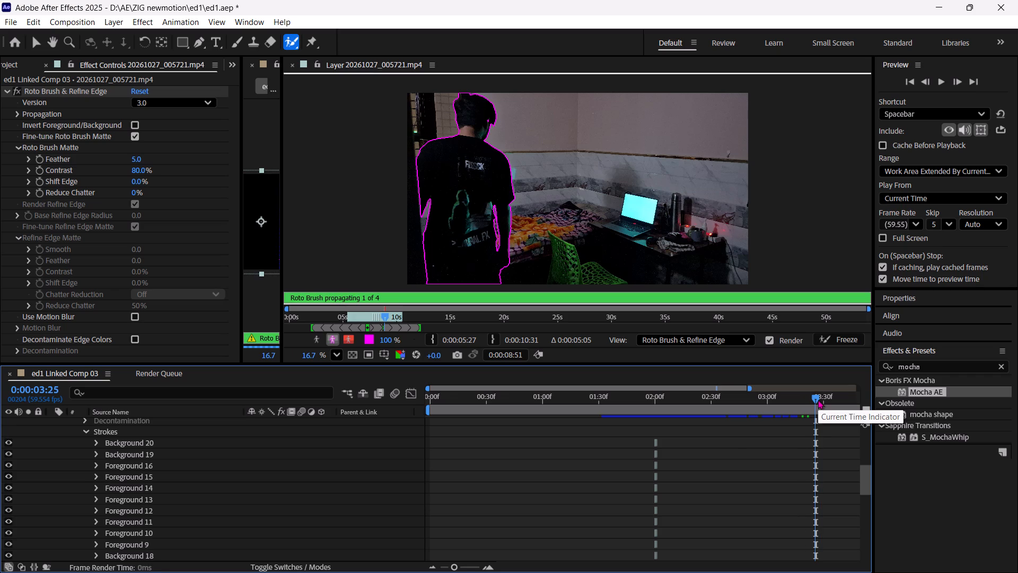
Freeze the Roto Brush & Refine Edge propagation on the layer to cache and lock the matte.
{"action": "left_click", "coordinate": [831, 339]}
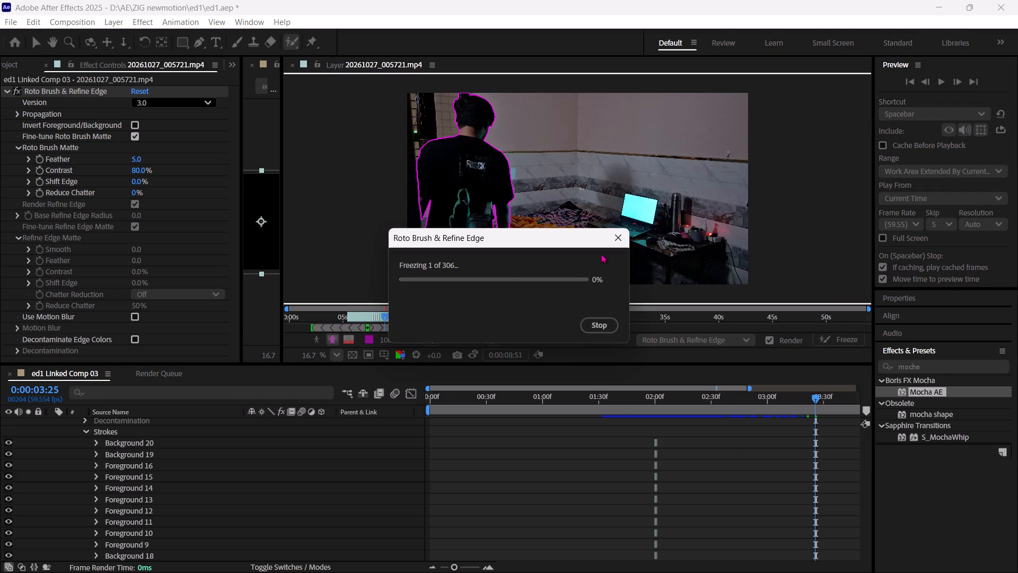
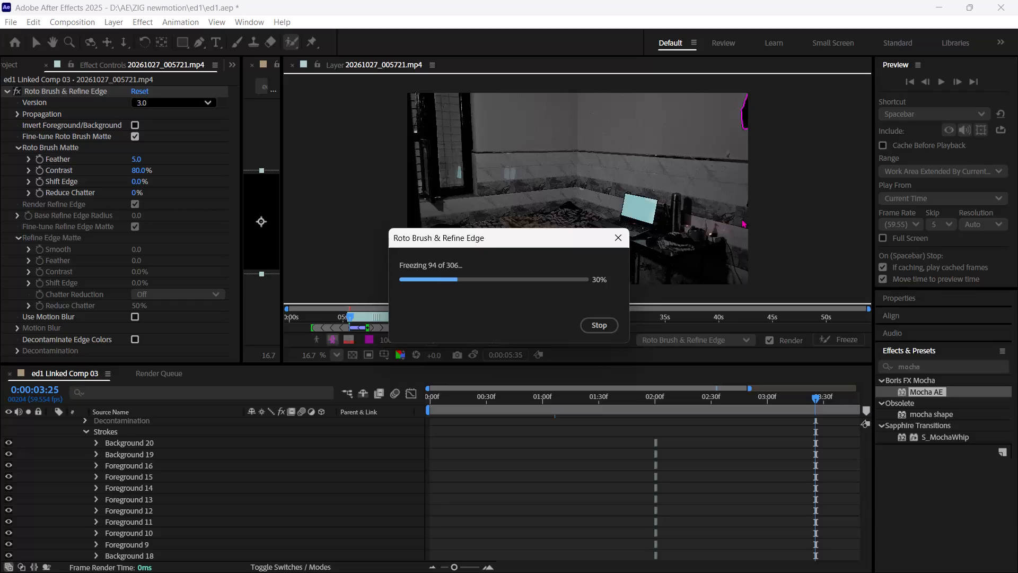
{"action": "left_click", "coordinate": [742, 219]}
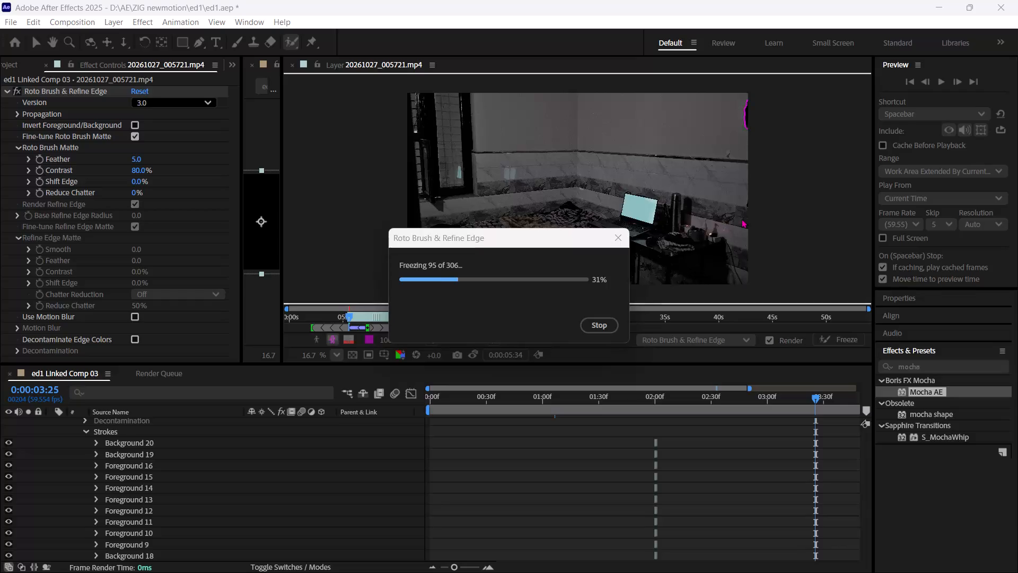
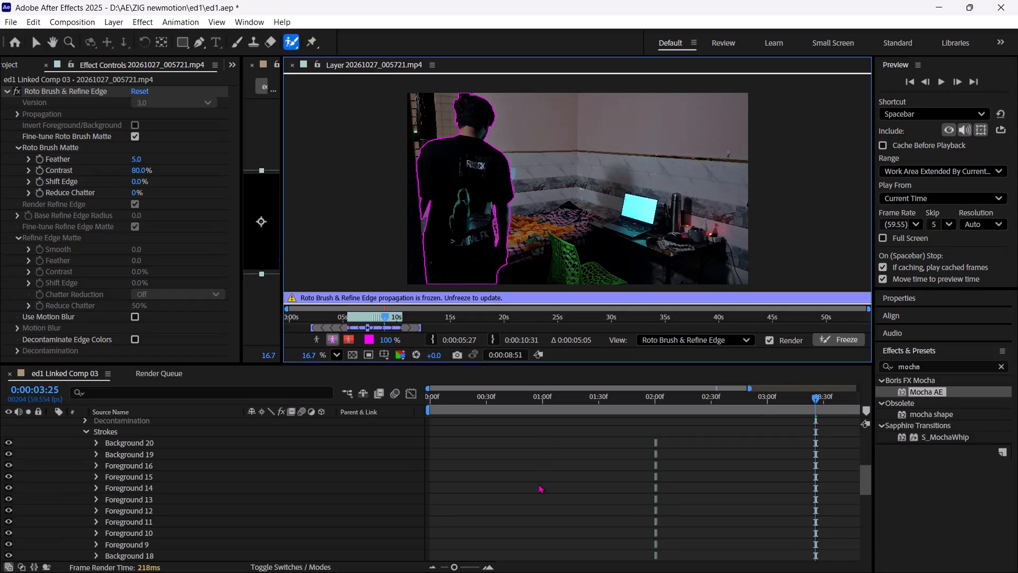
Return the playhead to the start and close the footage's Layer view to show the ed1 Linked Comp 03 composition.
{"action": "left_click_drag", "start_coordinate": [823, 400], "coordinate": [371, 423]}
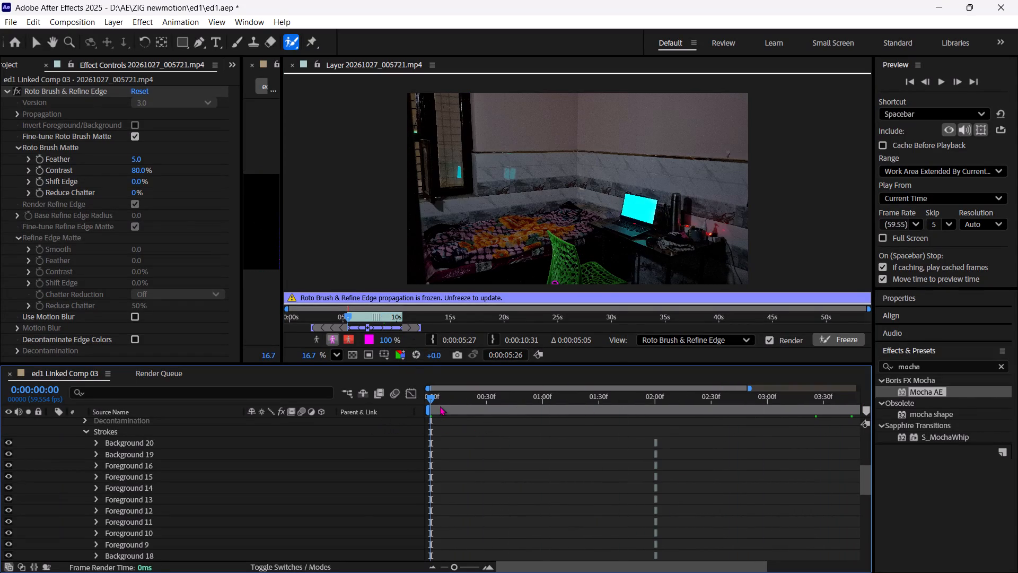
{"action": "left_click", "coordinate": [251, 148]}
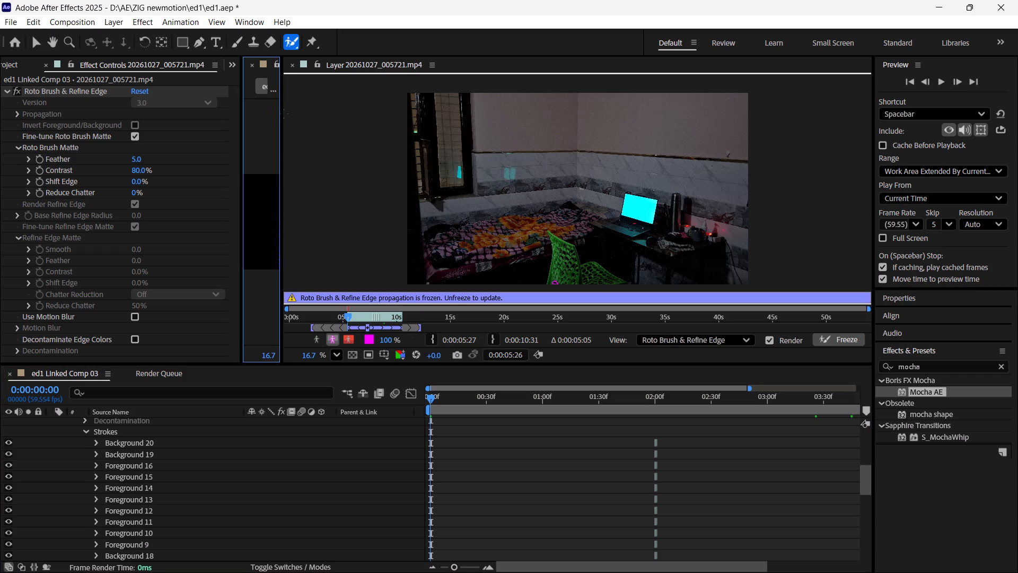
{"action": "left_click", "coordinate": [293, 68]}
Preview the isolated person across the composition and save the After Effects project.
{"action": "key", "text": "space"}
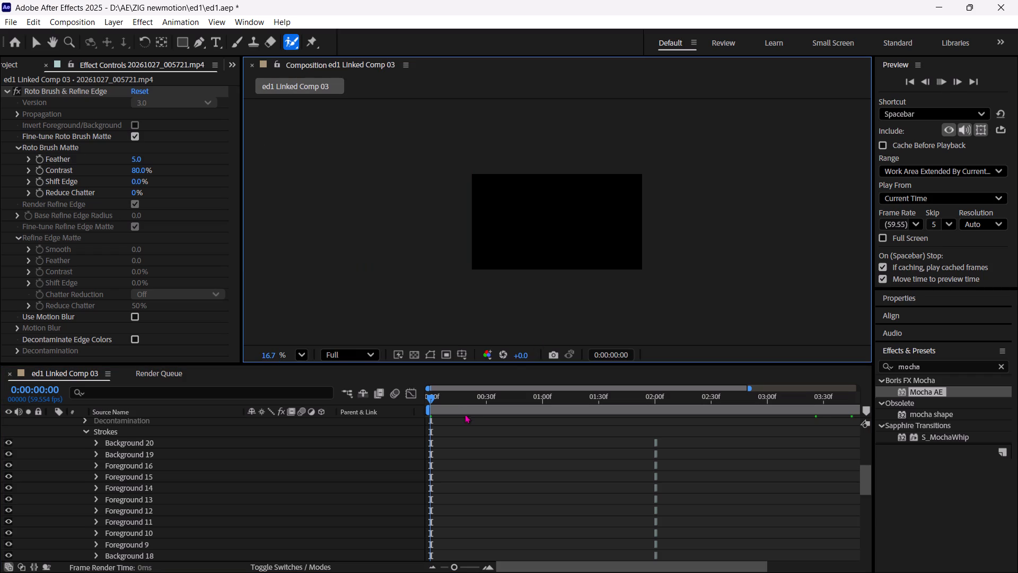
{"action": "left_click_drag", "start_coordinate": [455, 398], "coordinate": [487, 402]}
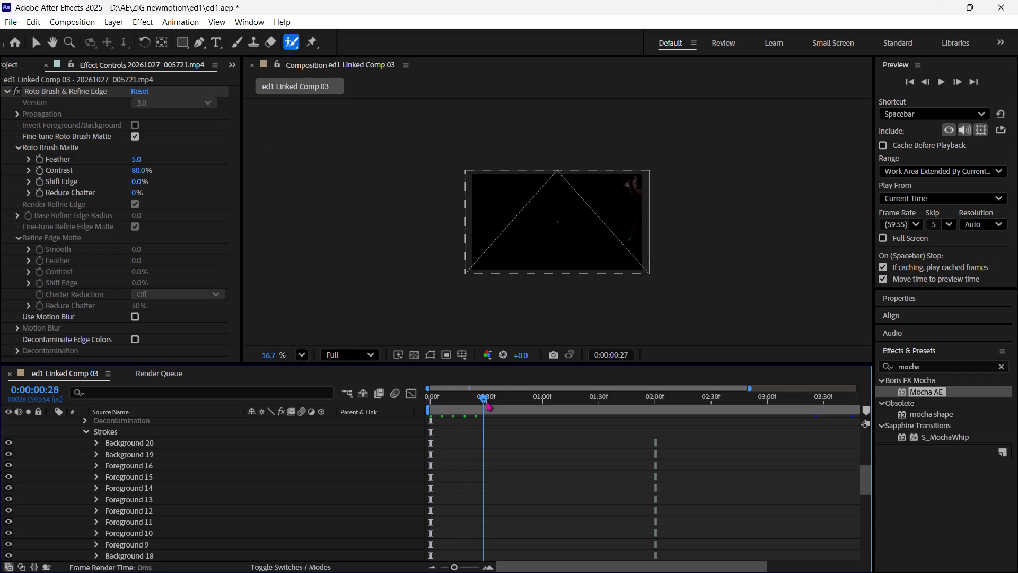
{"action": "left_click_drag", "start_coordinate": [487, 402], "coordinate": [605, 396]}
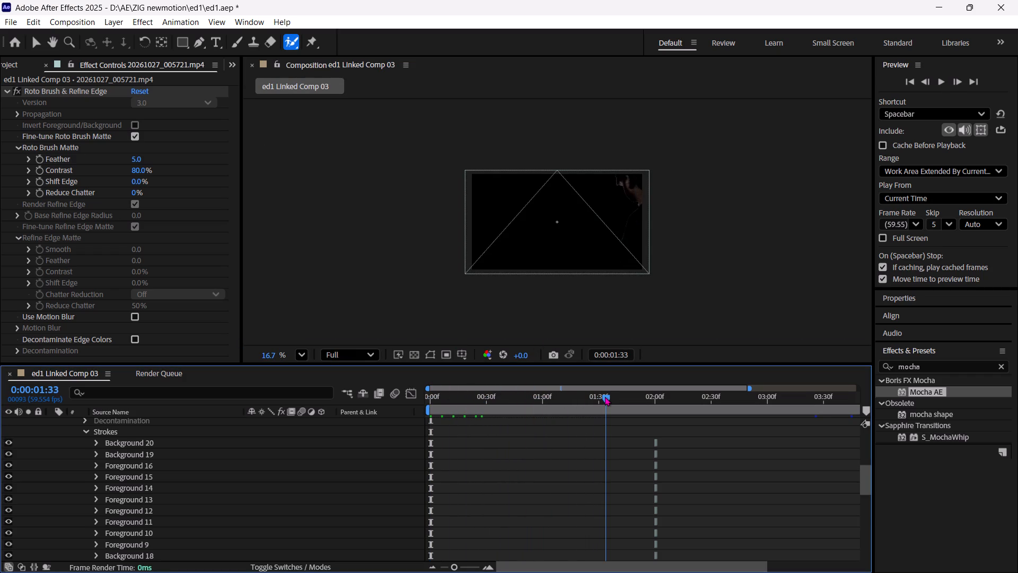
{"action": "left_click_drag", "start_coordinate": [605, 396], "coordinate": [325, 393]}
{"action": "key", "text": "ctrl+s"}
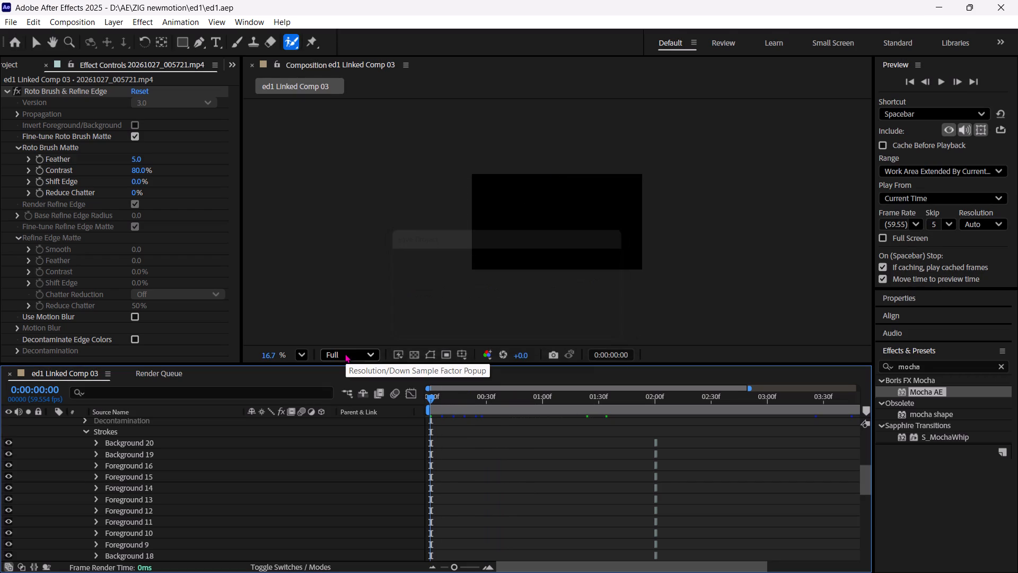
Switch to Premiere Pro and play the opening of the 1_1_prob4 sequence from the start.
{"action": "key", "text": "alt+Tab"}
{"action": "key", "text": "alt+Tab"}
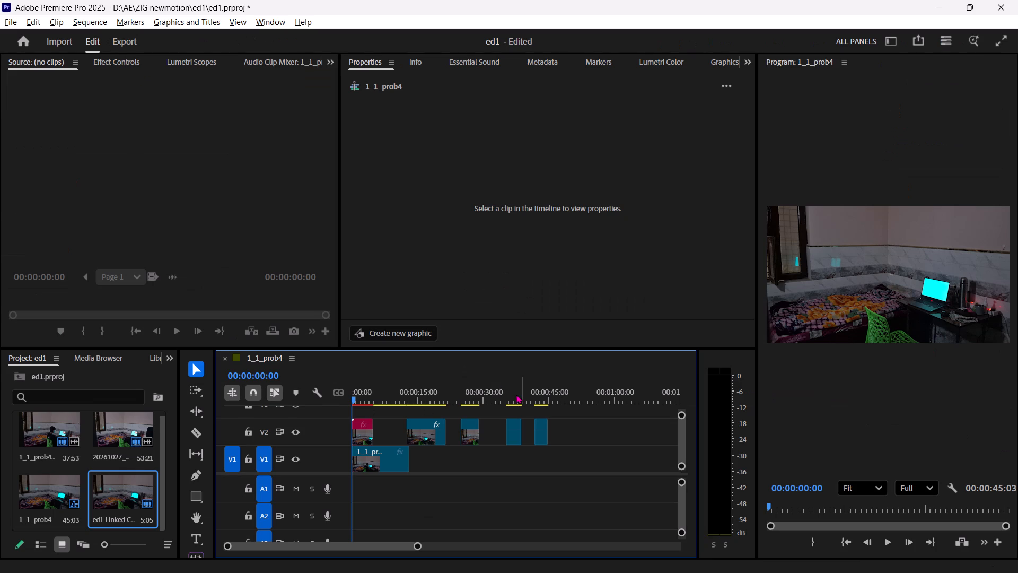
{"action": "left_click_drag", "start_coordinate": [357, 396], "coordinate": [342, 396]}
{"action": "key", "text": "space"}
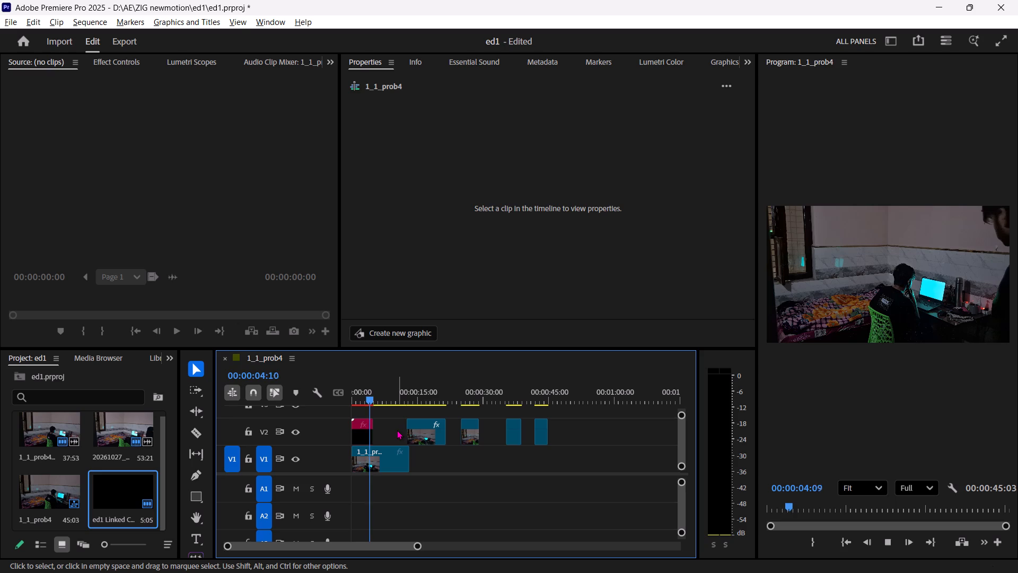
{"action": "left_click_drag", "start_coordinate": [383, 400], "coordinate": [347, 400]}
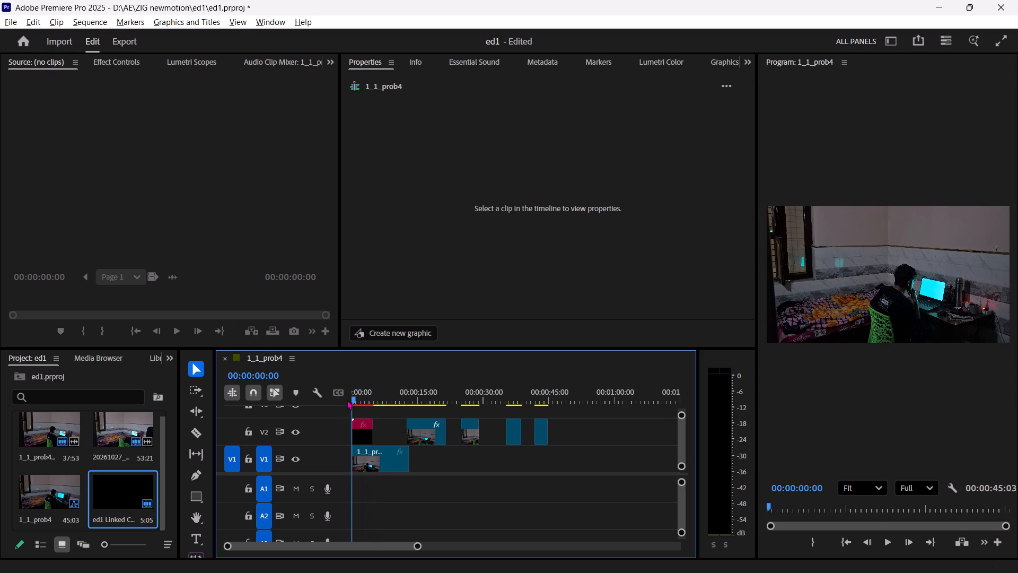
{"action": "left_click_drag", "start_coordinate": [347, 400], "coordinate": [337, 400]}
Set the Program monitor's playback resolution to 1/4.
{"action": "left_click", "coordinate": [917, 489]}
{"action": "left_click", "coordinate": [916, 432]}
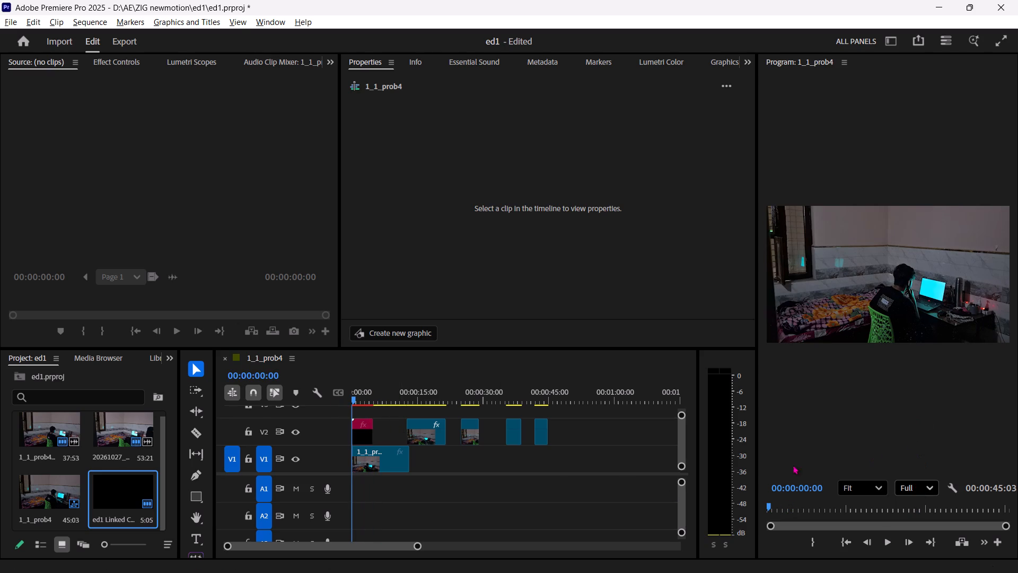
Play and scrub through the linked composition clip at the beginning of the sequence to check the cutout.
{"action": "key", "text": "space"}
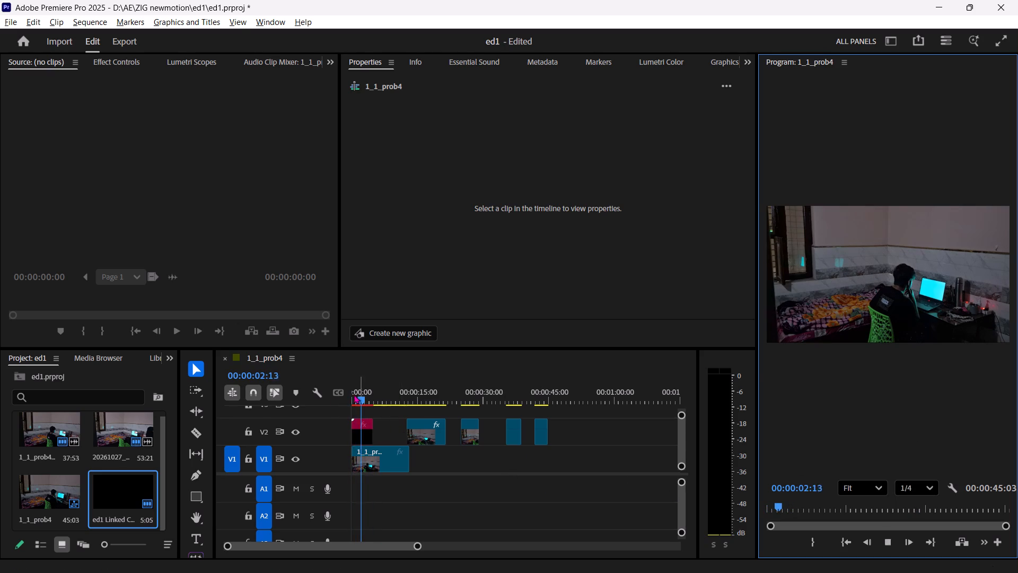
{"action": "left_click_drag", "start_coordinate": [365, 400], "coordinate": [365, 400]}
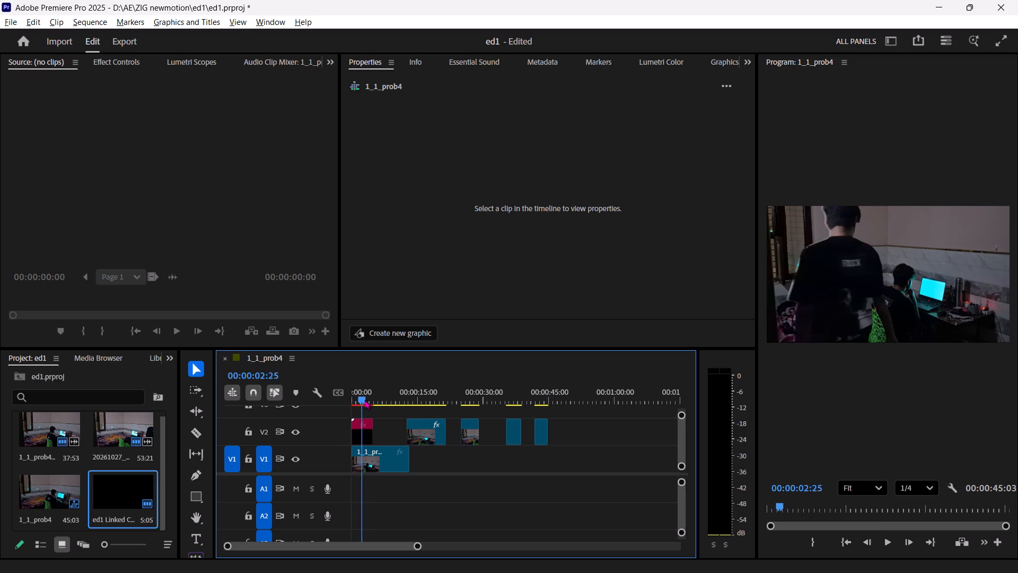
{"action": "left_click_drag", "start_coordinate": [365, 400], "coordinate": [371, 397]}
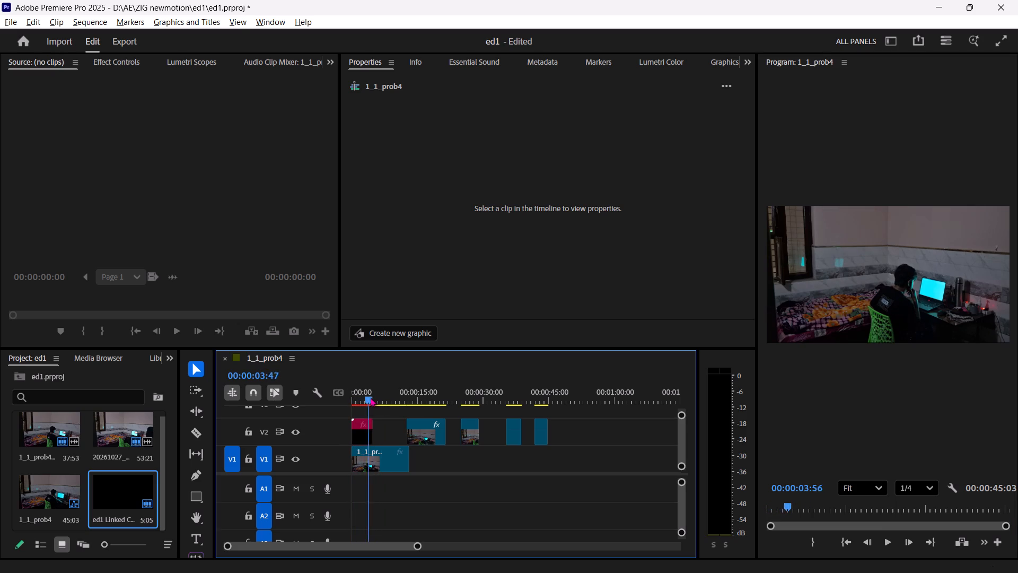
{"action": "left_click_drag", "start_coordinate": [371, 397], "coordinate": [363, 397]}
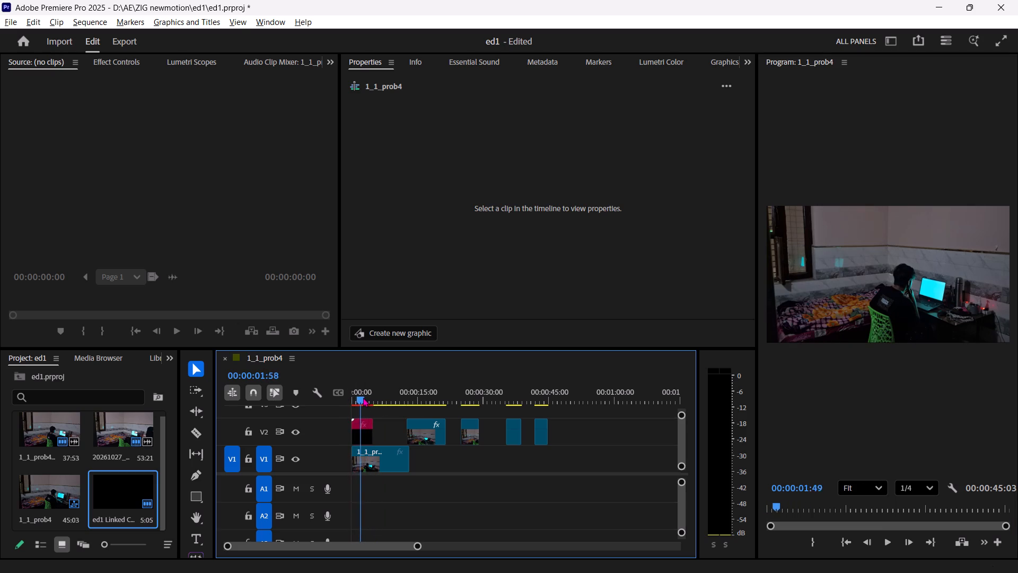
{"action": "left_click_drag", "start_coordinate": [363, 397], "coordinate": [365, 397]}
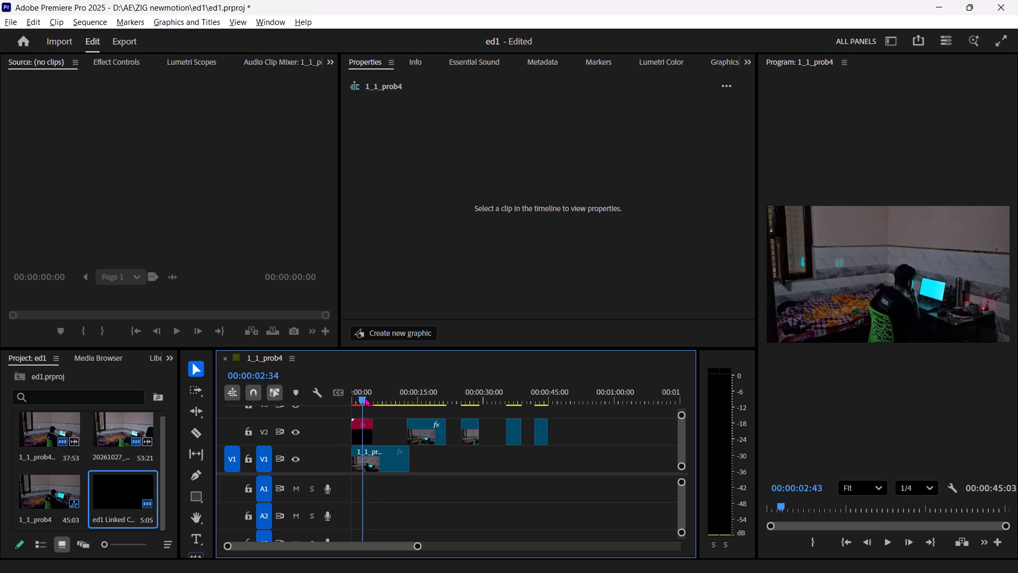
{"action": "left_click_drag", "start_coordinate": [365, 397], "coordinate": [346, 397]}
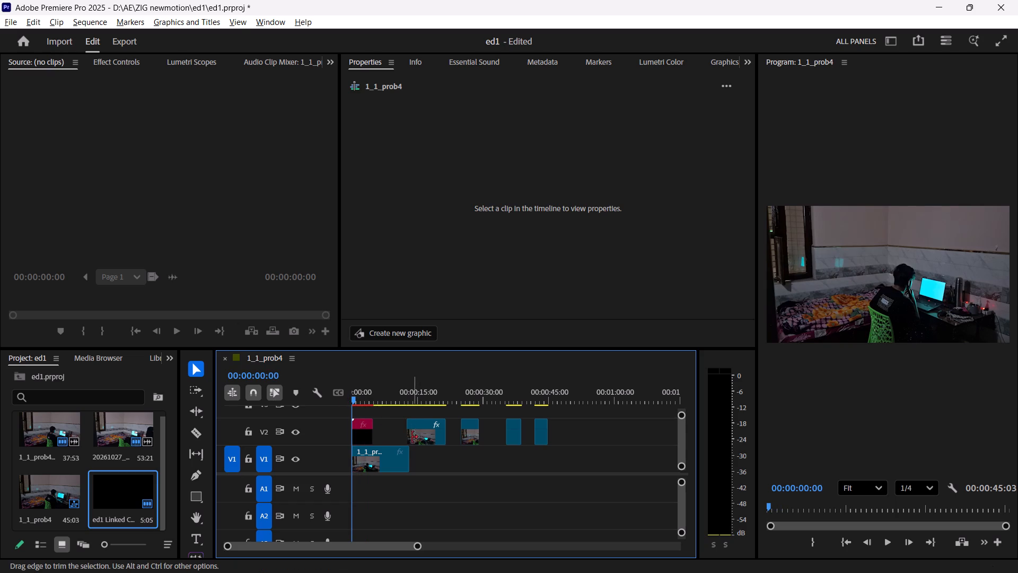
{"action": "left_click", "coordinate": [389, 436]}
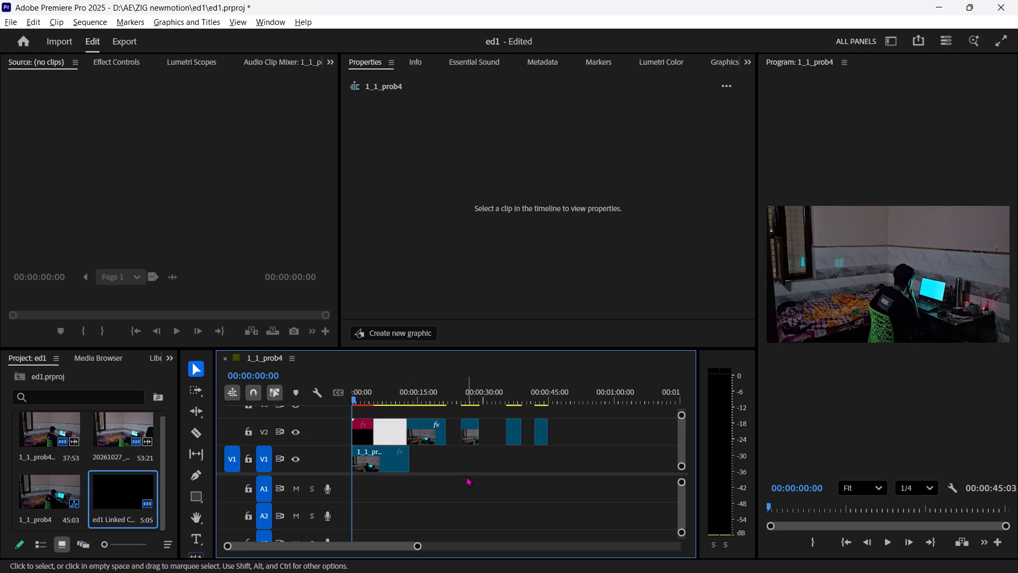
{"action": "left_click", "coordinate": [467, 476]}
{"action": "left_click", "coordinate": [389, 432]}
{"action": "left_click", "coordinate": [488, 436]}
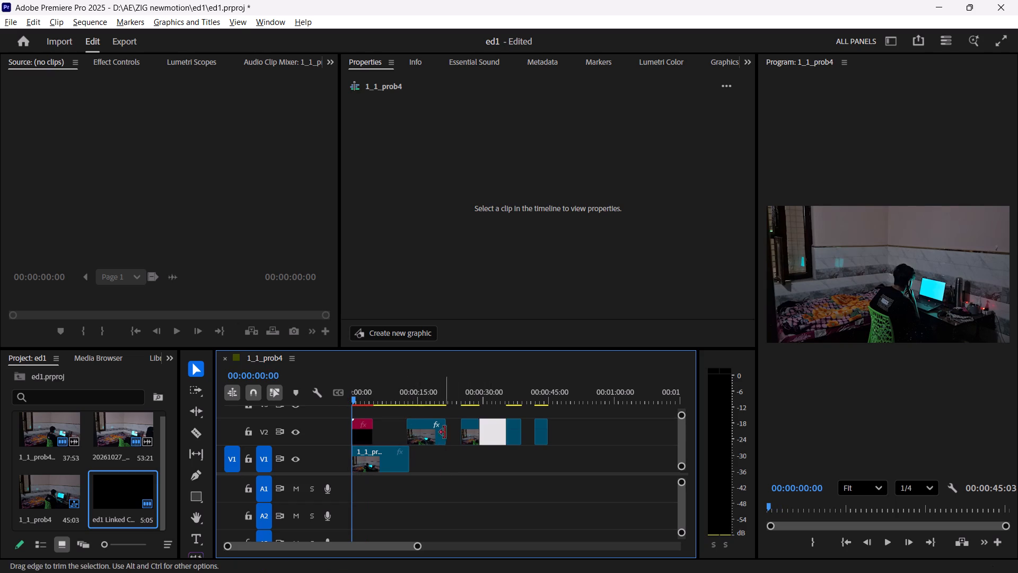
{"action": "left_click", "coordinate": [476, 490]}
Undo the replacement of the first V2 clip with the After Effects linked composition, play the clip, and save the project.
{"action": "left_click", "coordinate": [362, 435]}
{"action": "key", "text": "ctrl+z"}
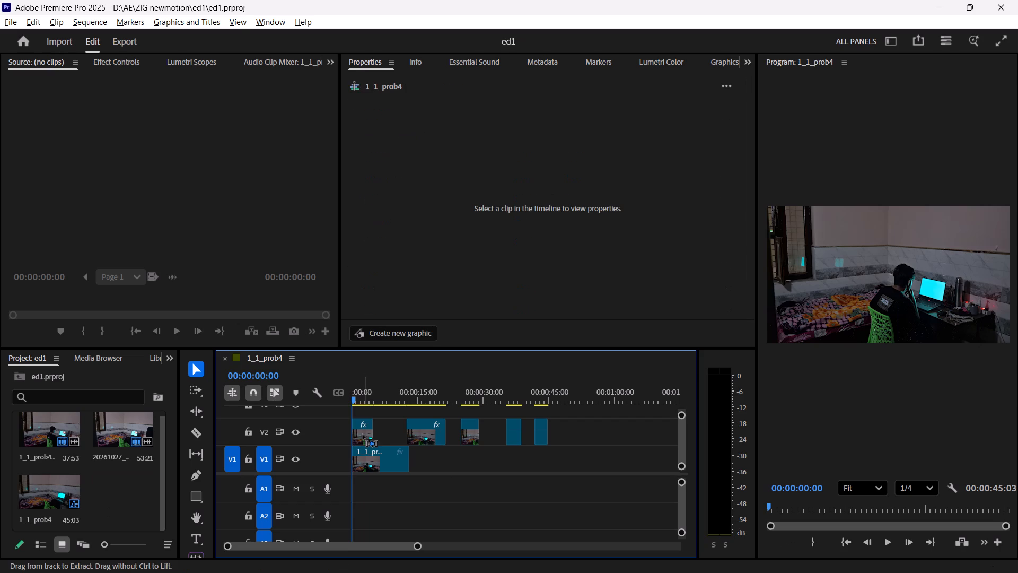
{"action": "key", "text": "space"}
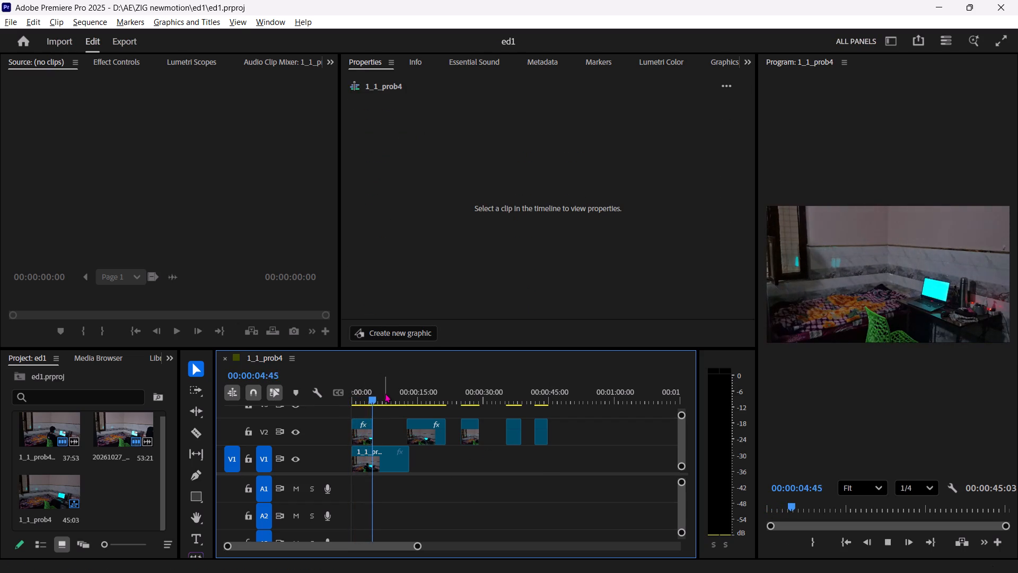
{"action": "left_click_drag", "start_coordinate": [385, 399], "coordinate": [344, 404]}
{"action": "key", "text": "ctrl+s"}
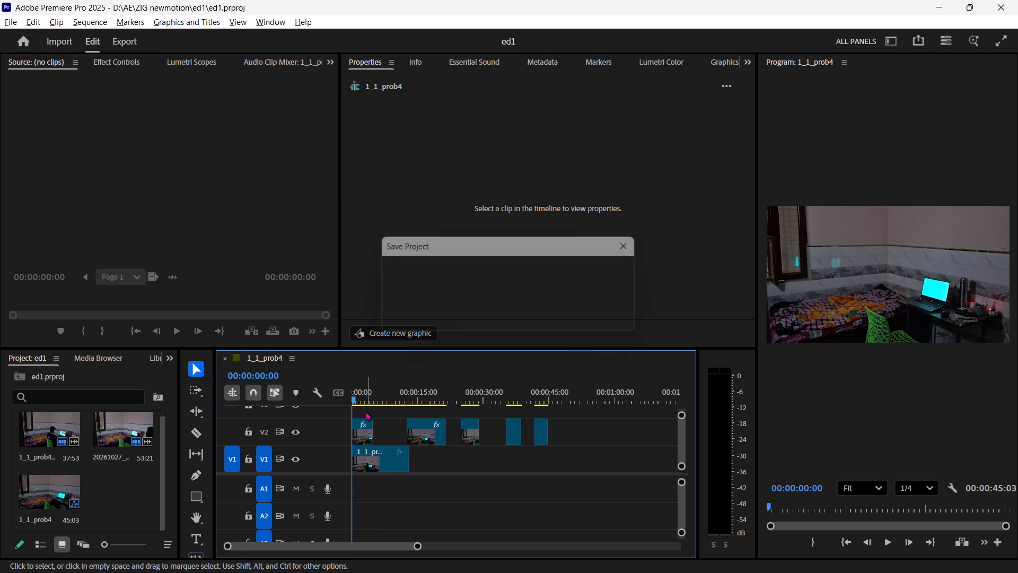
Switch to After Effects and close it.
{"action": "key", "text": "alt+Tab"}
{"action": "left_click", "coordinate": [1017, 0]}
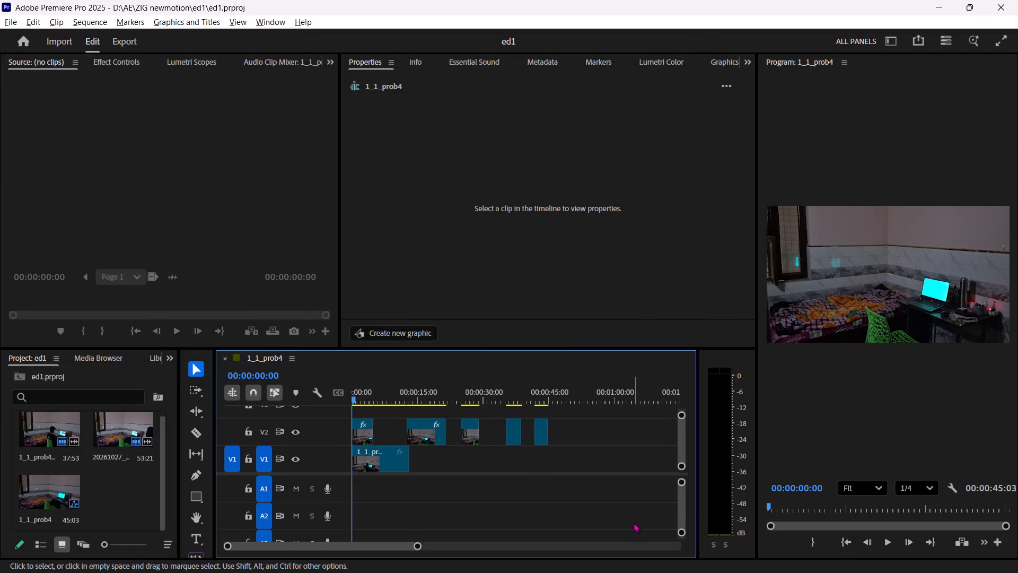
{"action": "key", "text": "alt+Tab"}
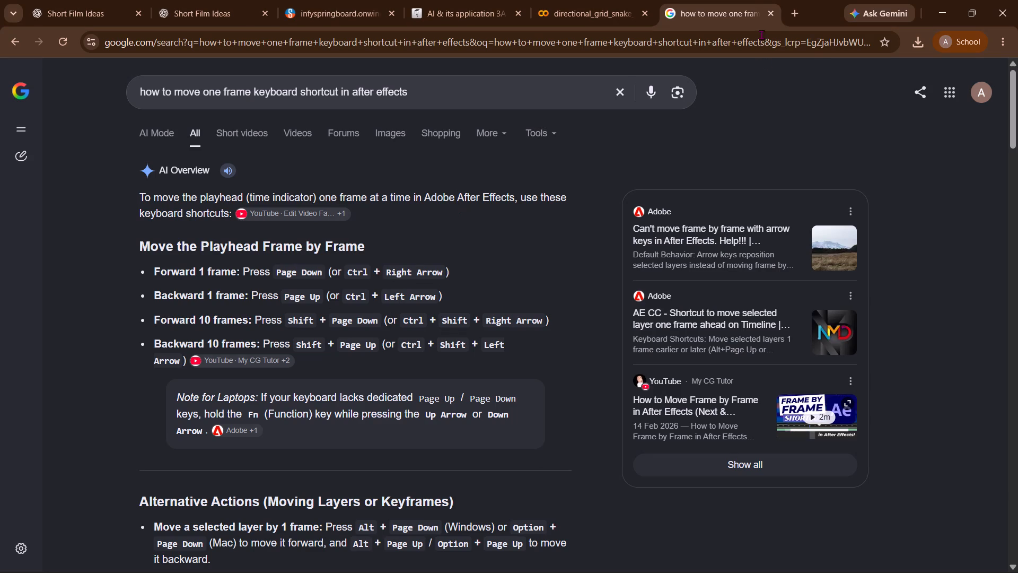
{"action": "left_click", "coordinate": [769, 13]}
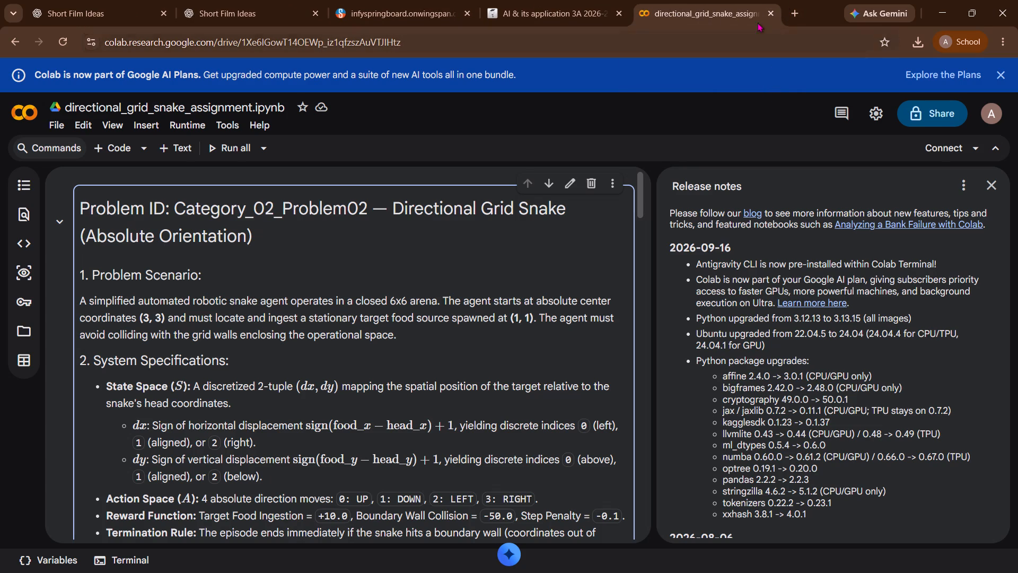
{"action": "left_click", "coordinate": [791, 12]}
{"action": "type", "text": "bg remove online video"}
{"action": "key", "text": "space"}
{"action": "key", "text": "Return"}
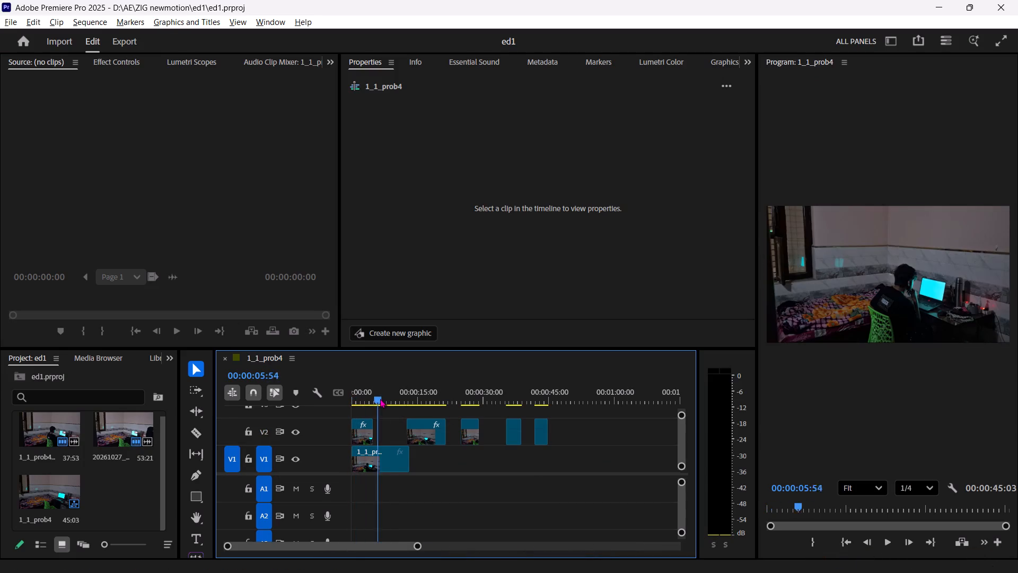
{"action": "left_click_drag", "start_coordinate": [380, 398], "coordinate": [391, 394]}
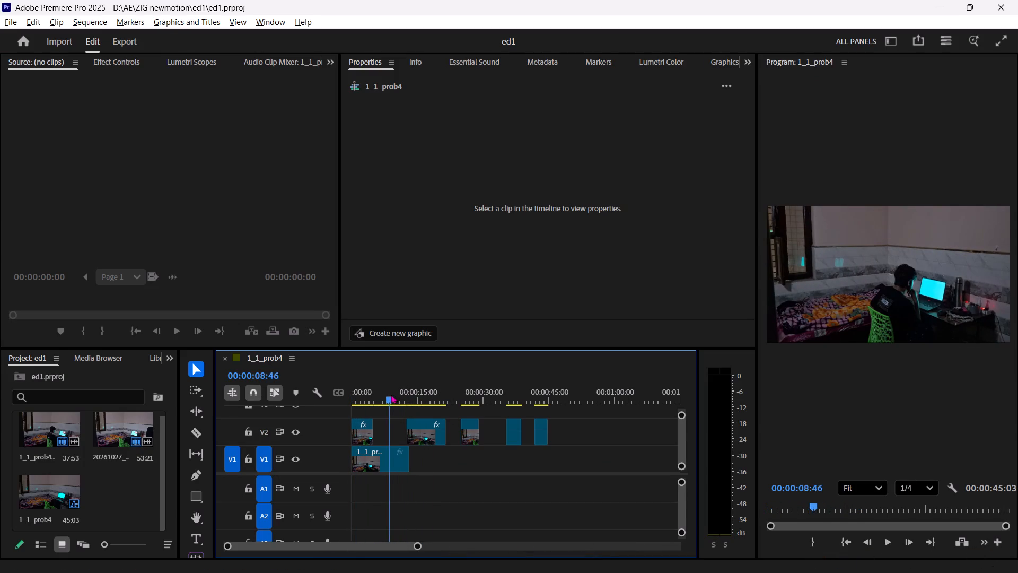
{"action": "left_click_drag", "start_coordinate": [391, 394], "coordinate": [394, 394]}
{"action": "key", "text": "space"}
{"action": "left_click_drag", "start_coordinate": [400, 394], "coordinate": [414, 393]}
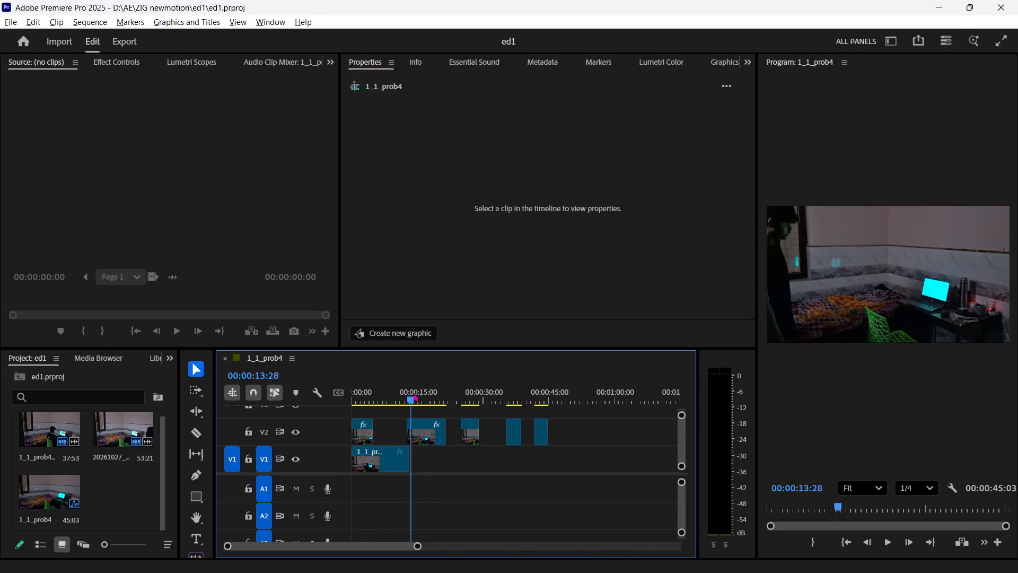
{"action": "left_click_drag", "start_coordinate": [414, 393], "coordinate": [411, 387]}
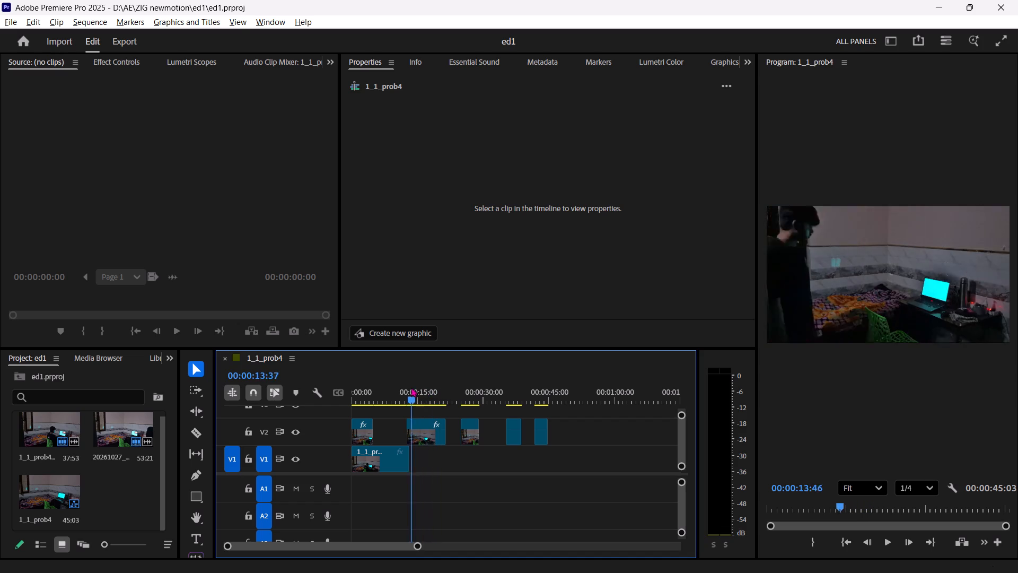
{"action": "left_click_drag", "start_coordinate": [411, 387], "coordinate": [445, 384]}
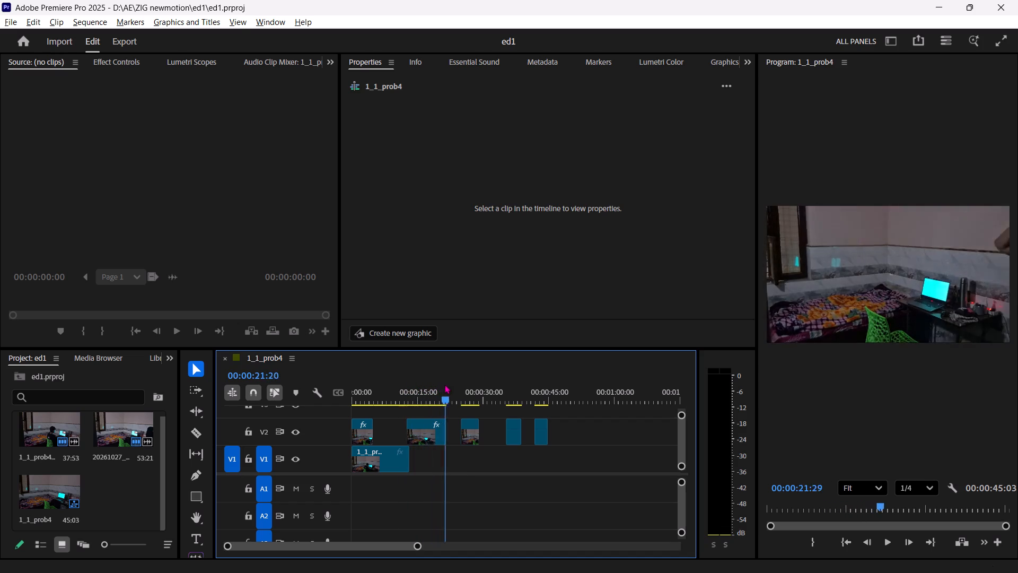
{"action": "left_click_drag", "start_coordinate": [445, 384], "coordinate": [414, 381]}
{"action": "key", "text": "space"}
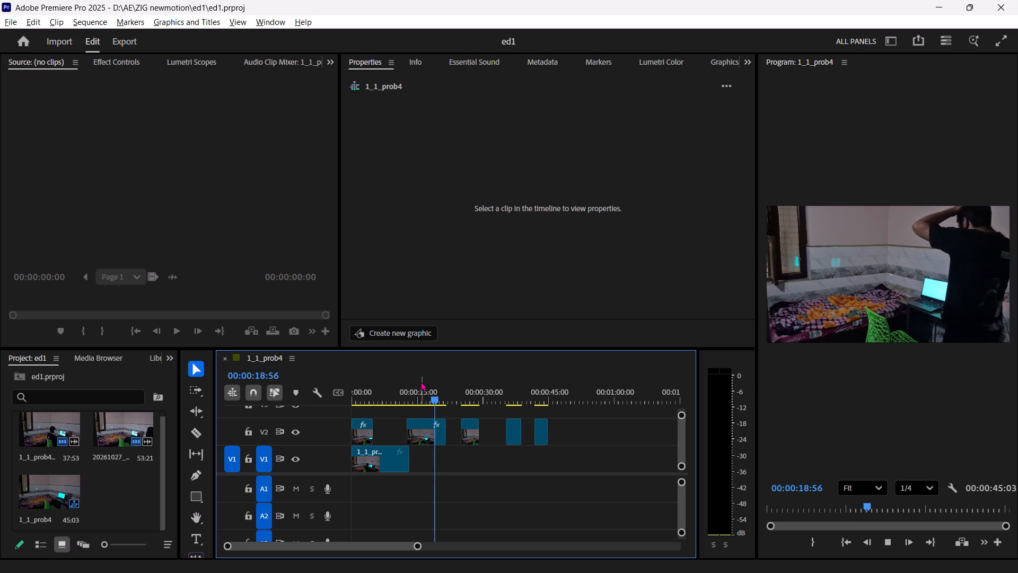
{"action": "left_click_drag", "start_coordinate": [421, 381], "coordinate": [456, 398]}
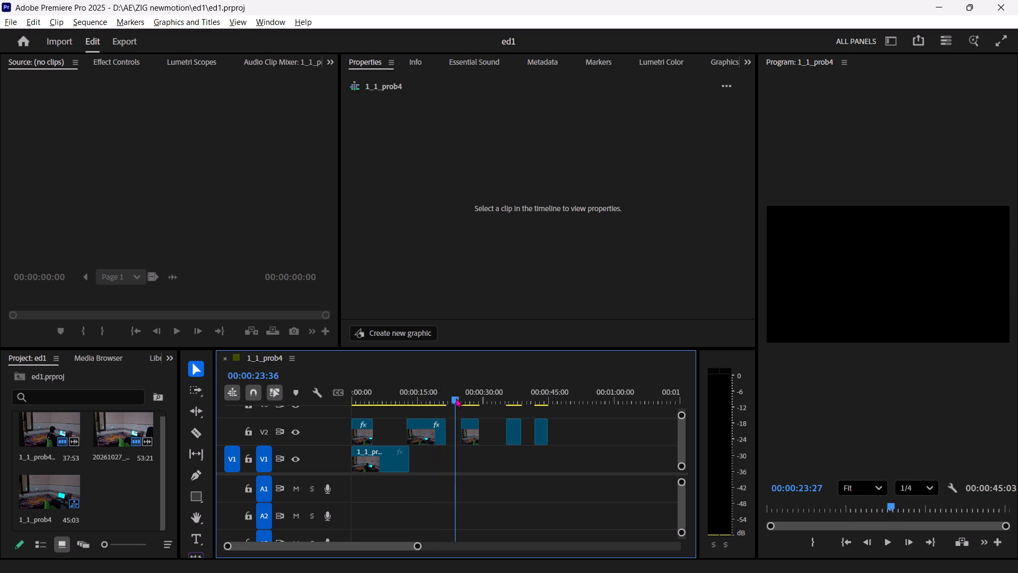
{"action": "left_click_drag", "start_coordinate": [456, 398], "coordinate": [346, 400]}
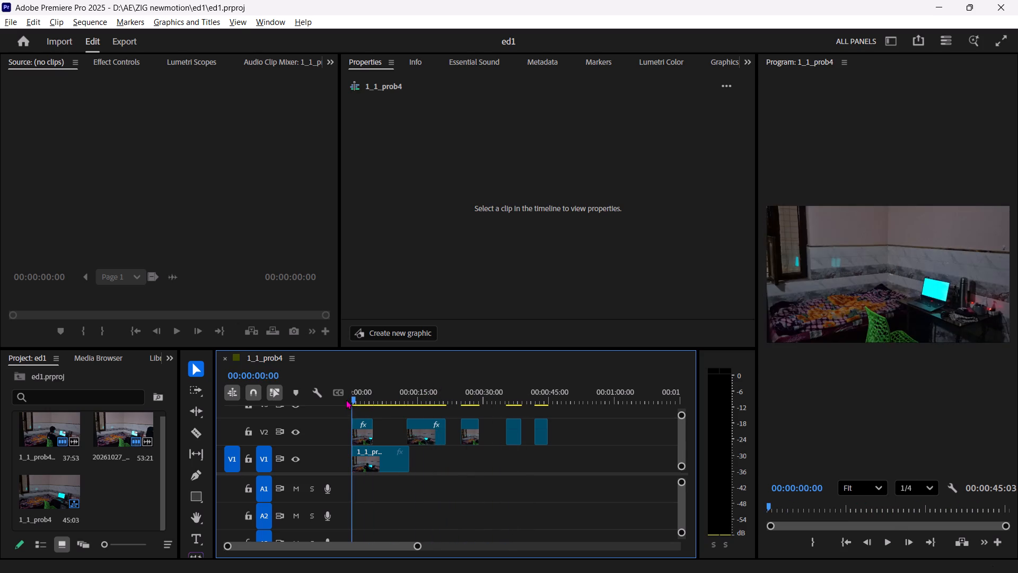
{"action": "left_click_drag", "start_coordinate": [346, 400], "coordinate": [489, 398]}
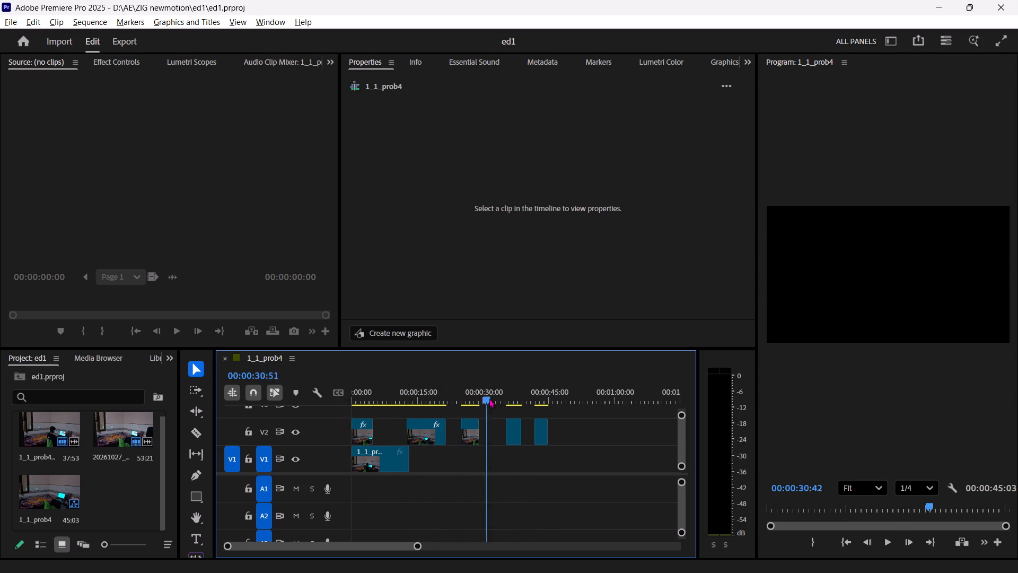
{"action": "left_click_drag", "start_coordinate": [489, 398], "coordinate": [296, 390]}
Cycle through the open windows back to Premiere Pro and save the ed1 project.
{"action": "key", "text": "alt+Tab"}
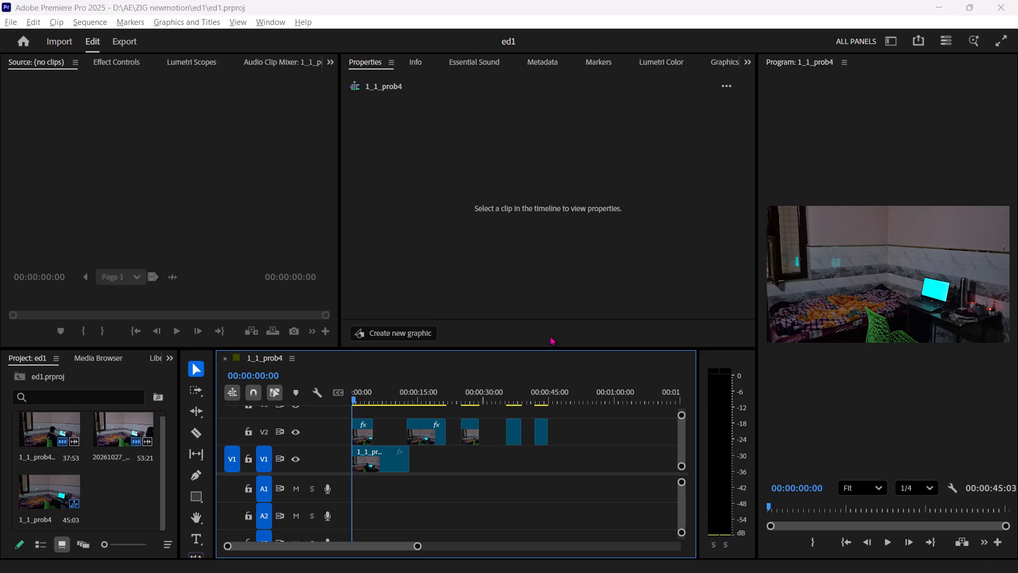
{"action": "key", "text": "alt+Tab"}
{"action": "key", "text": "alt+Tab"}
{"action": "key", "text": "alt+Tab"}
{"action": "key", "text": "alt+Tab"}
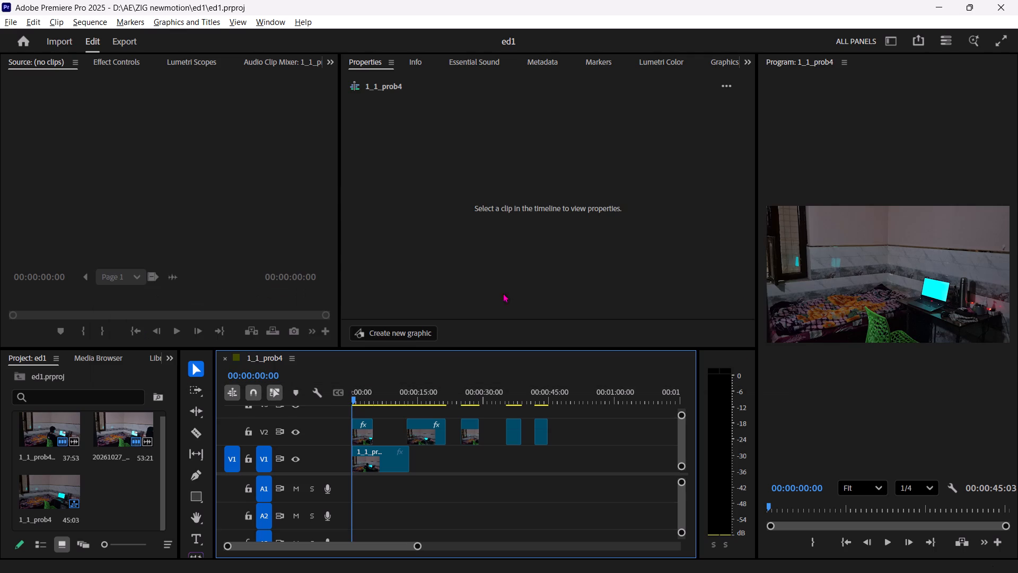
{"action": "key", "text": "ctrl+s"}
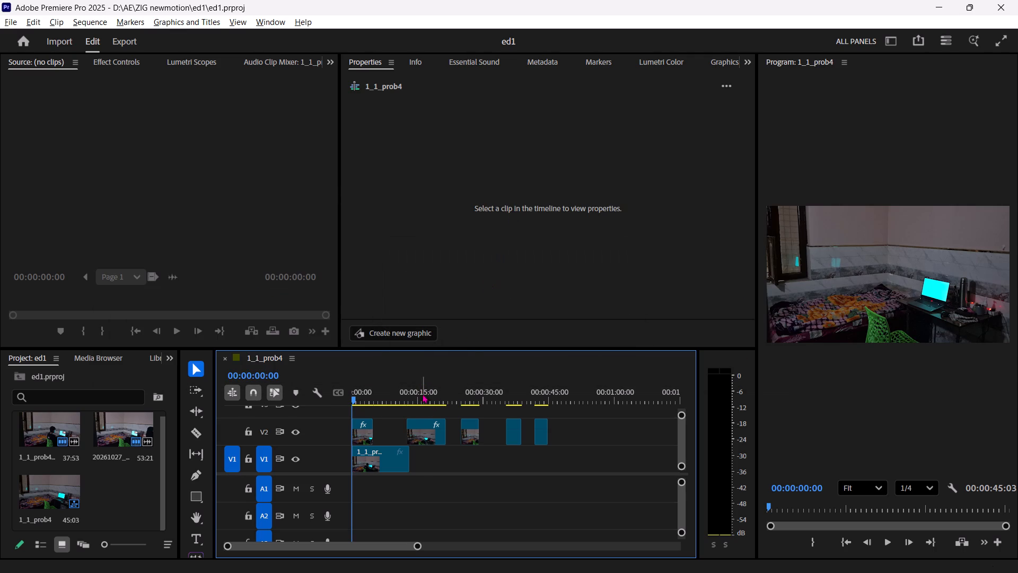
Preview the third V2 clip, 20261027_005721.mp4, and look through the commands available for it.
{"action": "left_click", "coordinate": [426, 395]}
{"action": "left_click_drag", "start_coordinate": [435, 385], "coordinate": [445, 388]}
{"action": "left_click", "coordinate": [471, 392]}
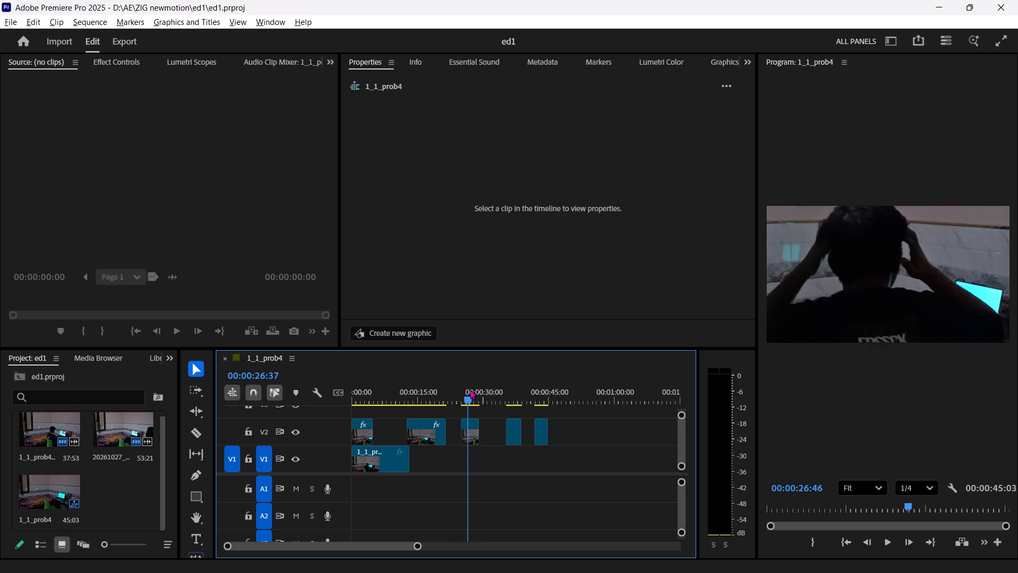
{"action": "left_click", "coordinate": [473, 428]}
{"action": "right_click", "coordinate": [473, 428]}
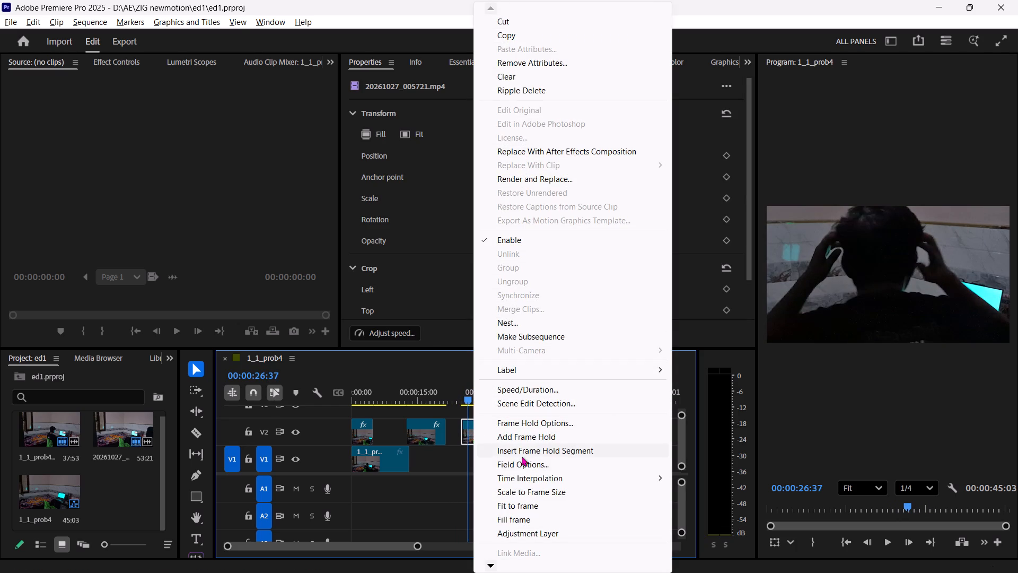
{"action": "left_click", "coordinate": [437, 511]}
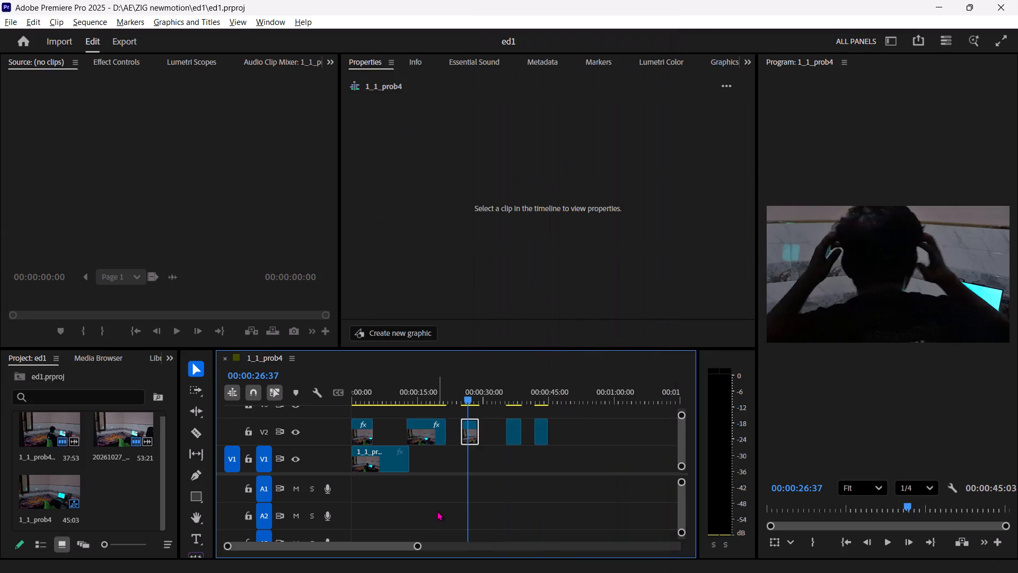
Save the ed1 project and close Premiere Pro.
{"action": "key", "text": "ctrl+s"}
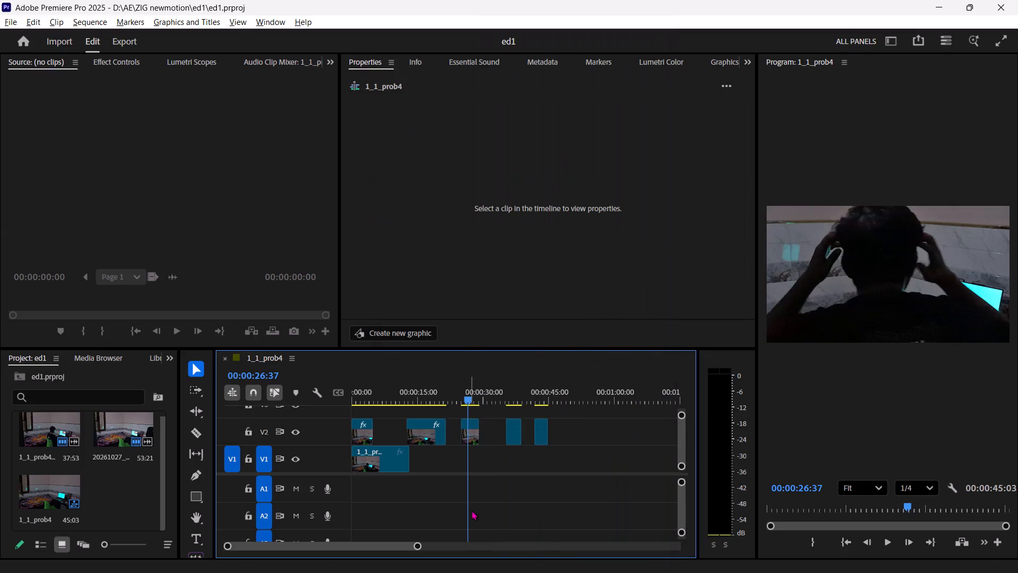
{"action": "key", "text": "ctrl+s"}
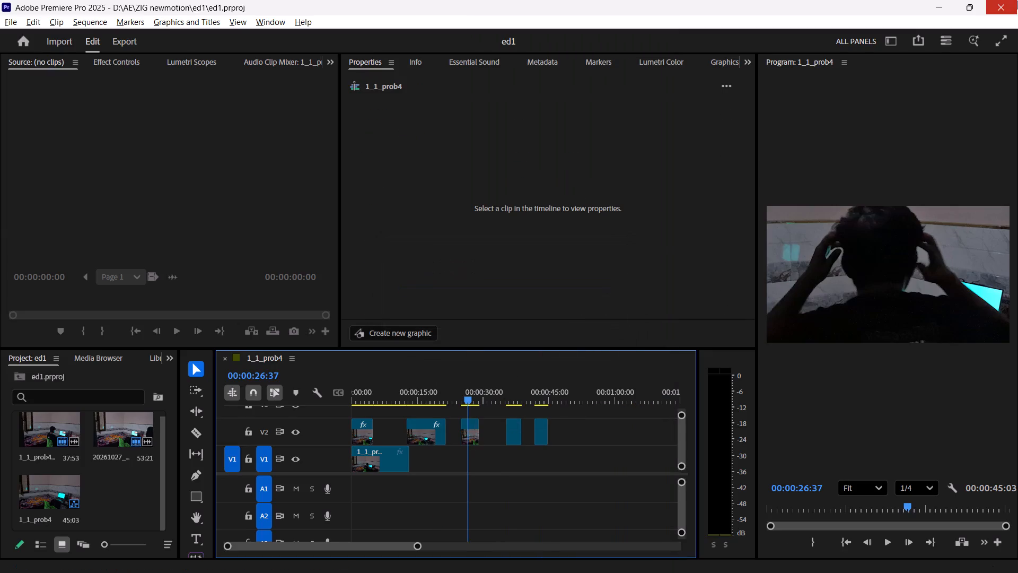
{"action": "left_click", "coordinate": [1017, 0]}
Close the Chrome window showing the Higgsfield AI website.
{"action": "left_click", "coordinate": [1010, 0]}
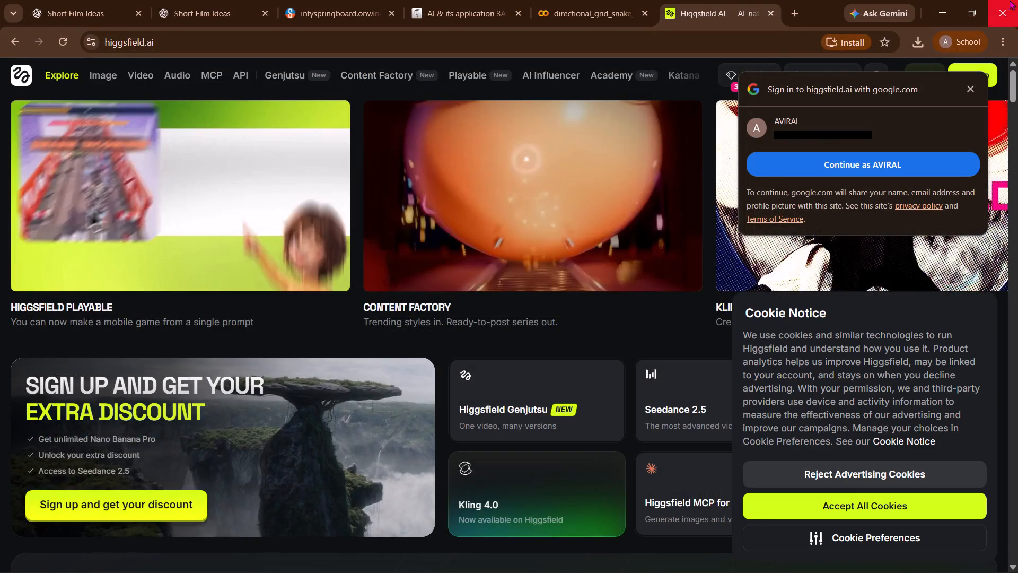
{"action": "left_click", "coordinate": [1010, 0]}
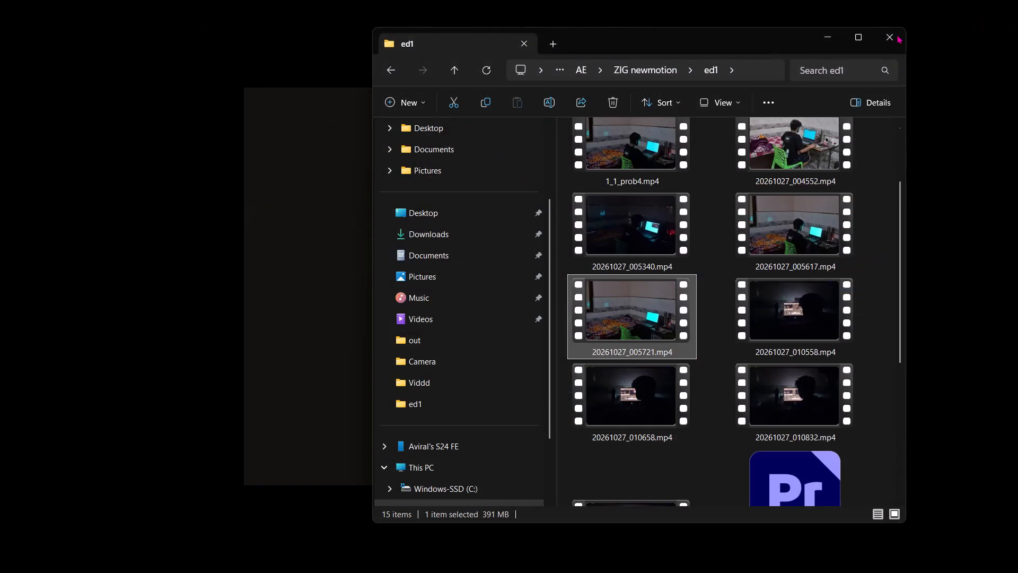